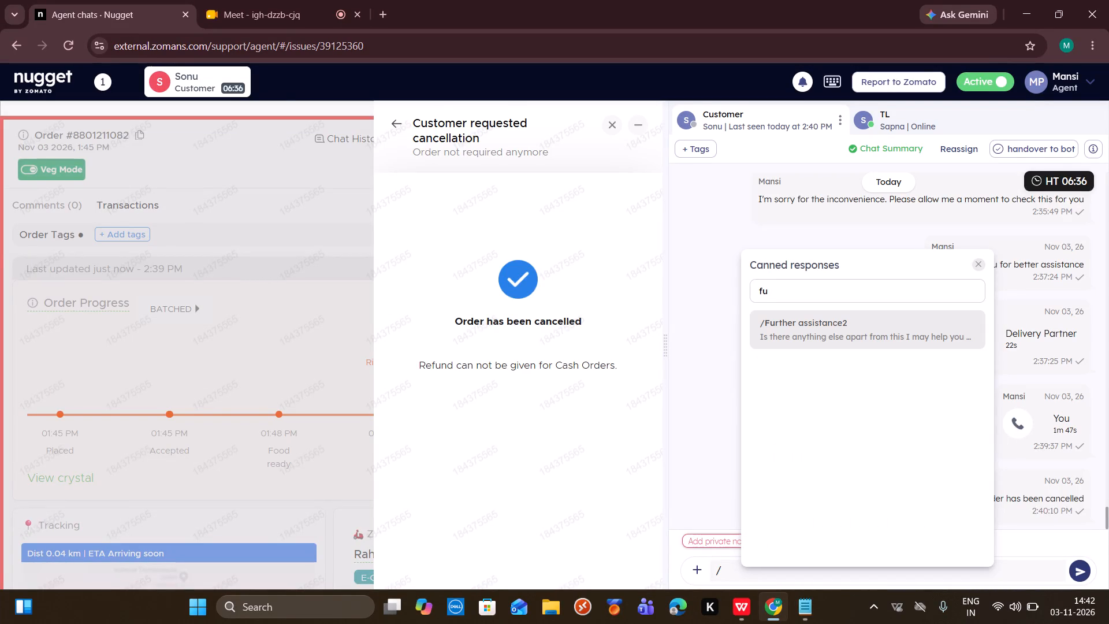
Send the customer the "Further assistance2" canned response asking whether there is anything else to help with.
click(777, 335)
key(Return)
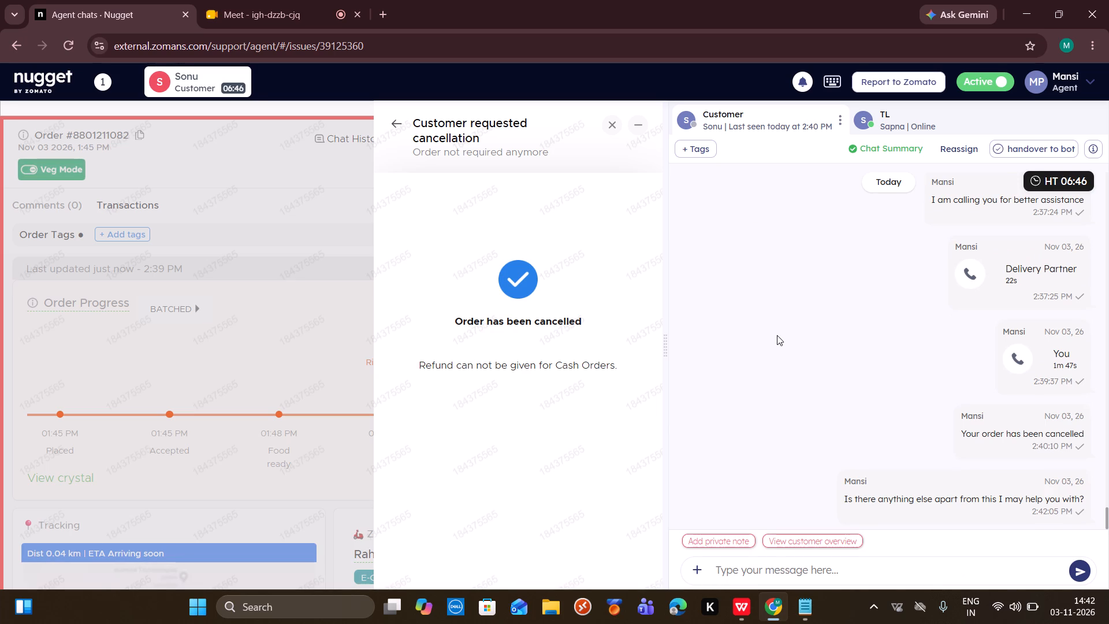
Close the "Customer requested cancellation" pane for the order.
click(612, 127)
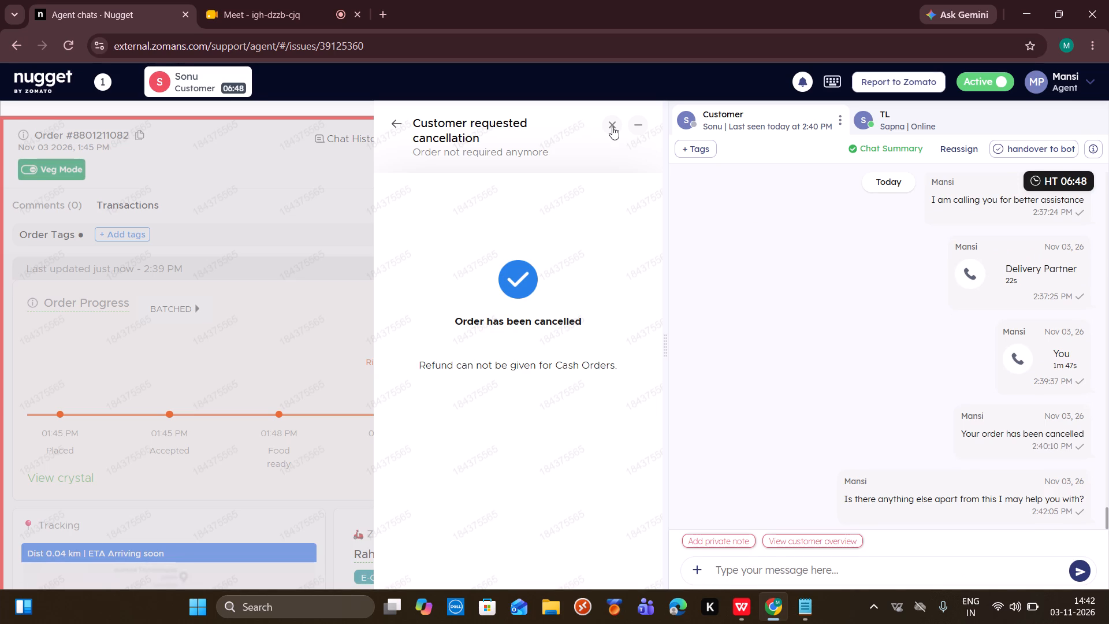
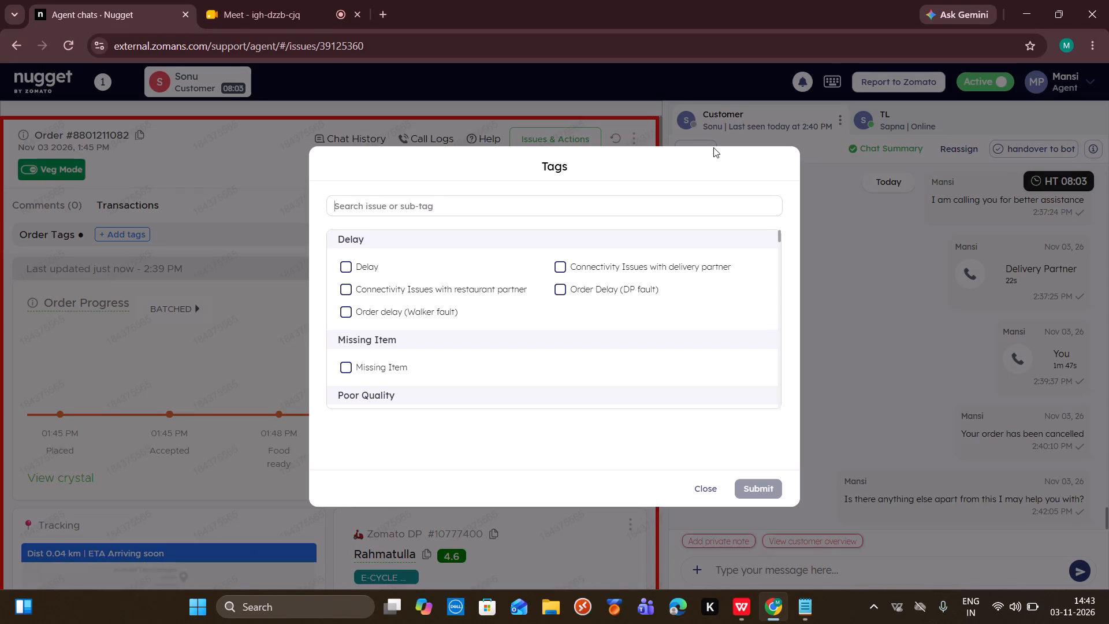
Tag the support chat with the "Delay" issue and submit the tag.
click(354, 266)
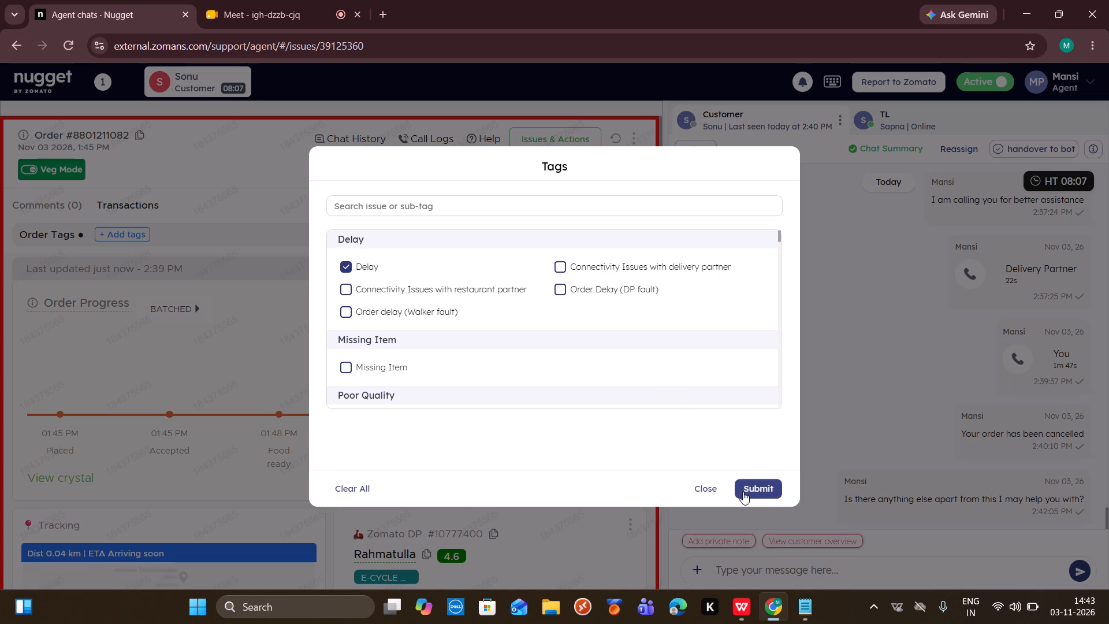
click(760, 485)
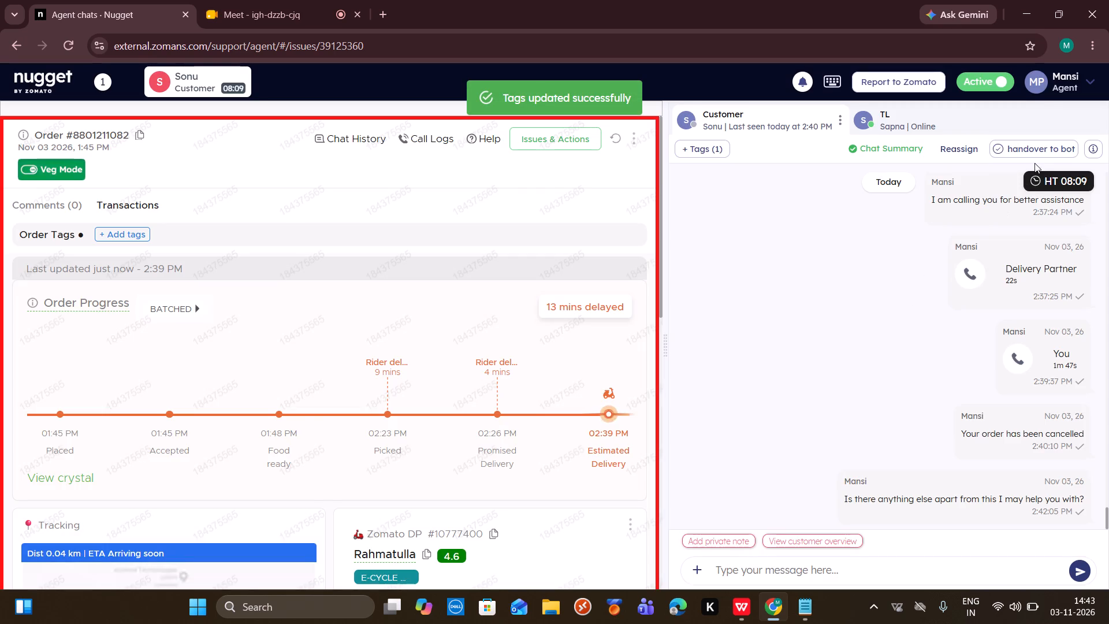
Hand the tagged customer's chat over to the bot.
click(1039, 150)
click(690, 350)
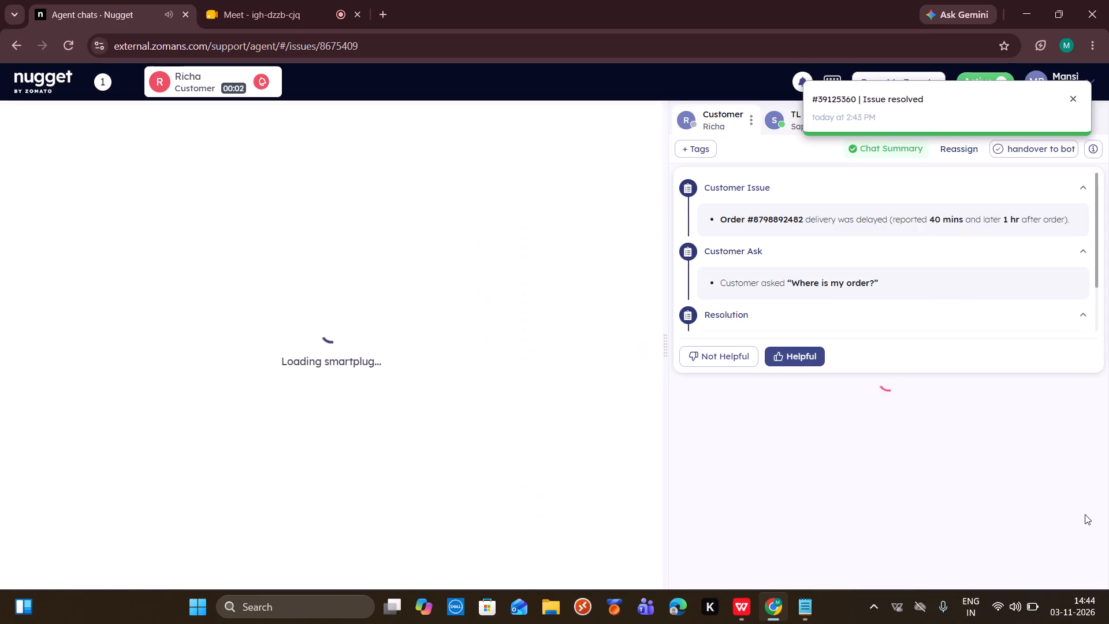
click(1085, 514)
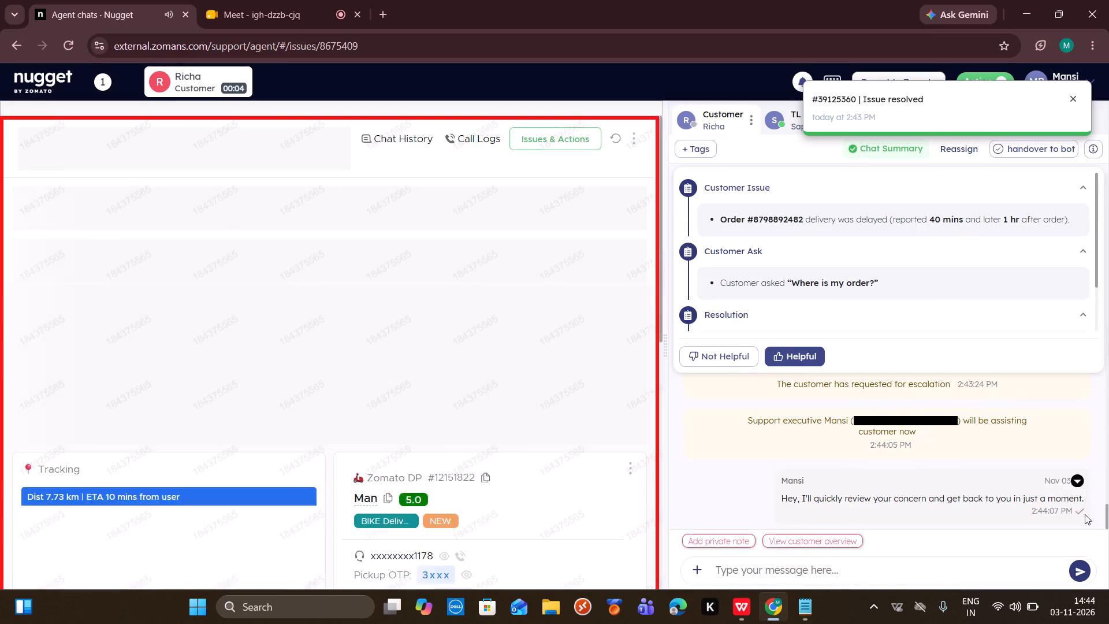
click(801, 354)
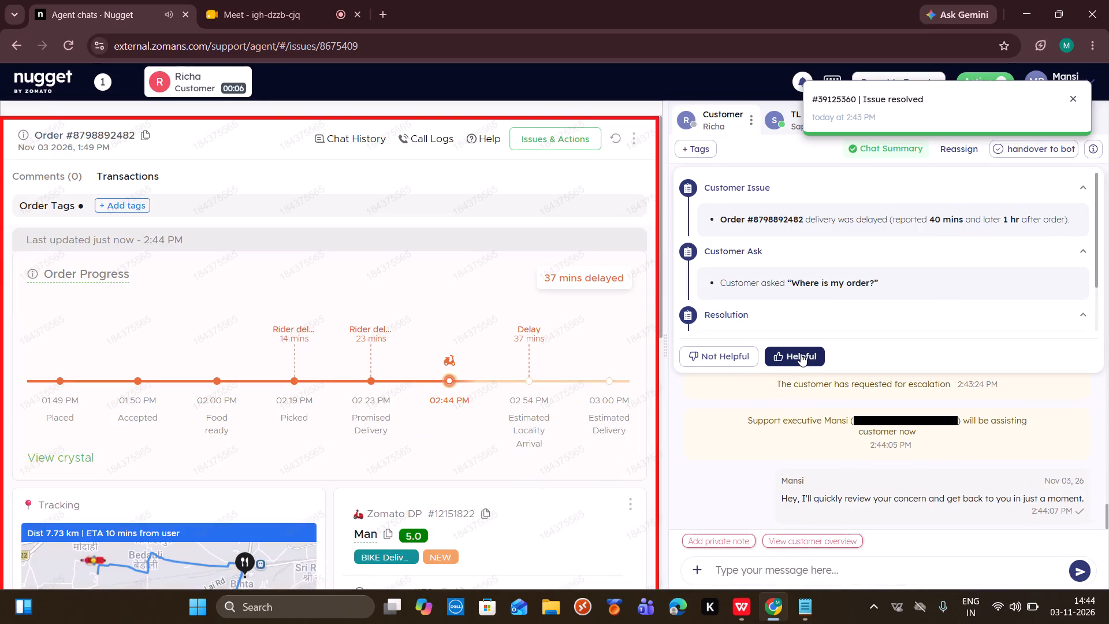
Review the customer's recent messages and send the "/CFD/Delay/Ack" canned response apologising and asking for a moment to check.
scroll(800, 406, up, 4)
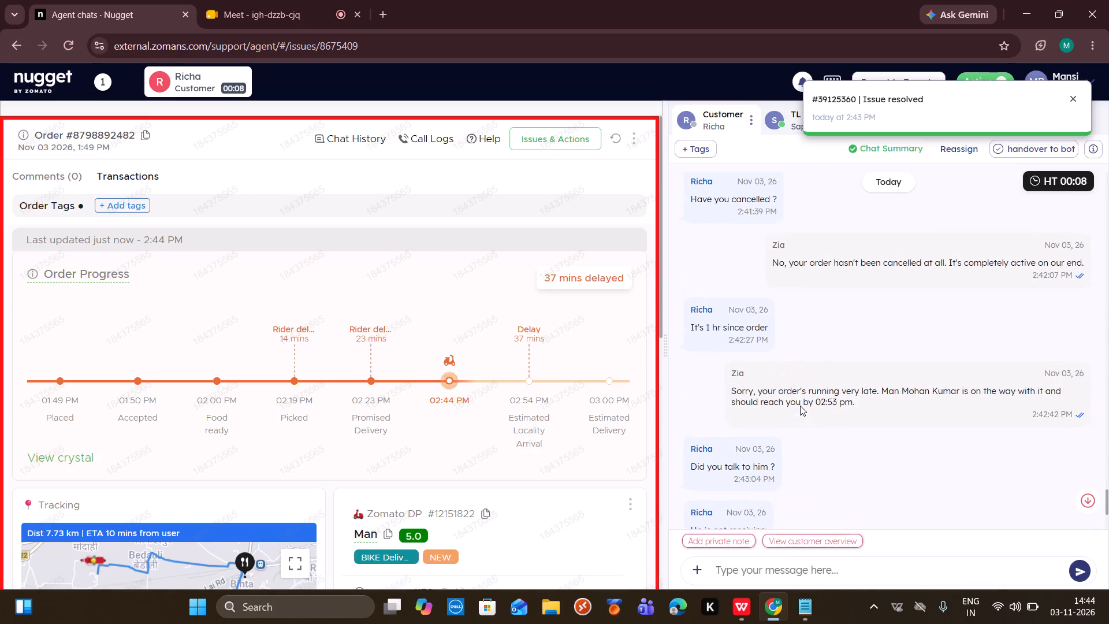
scroll(800, 406, up, 2)
scroll(800, 406, down, 12)
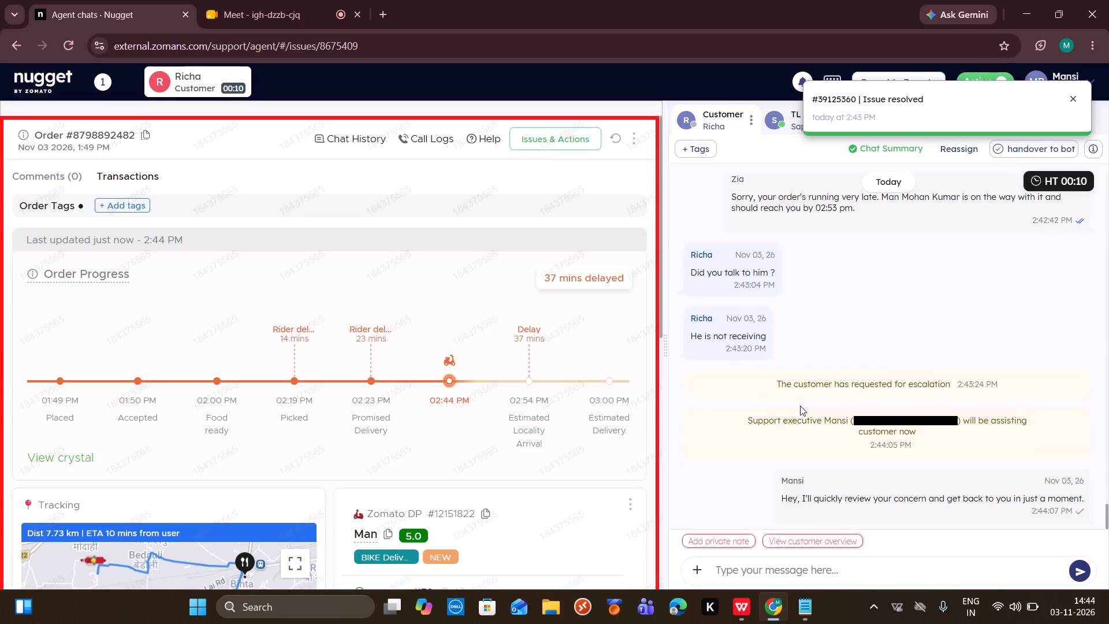
scroll(800, 406, up, 3)
scroll(800, 406, down, 7)
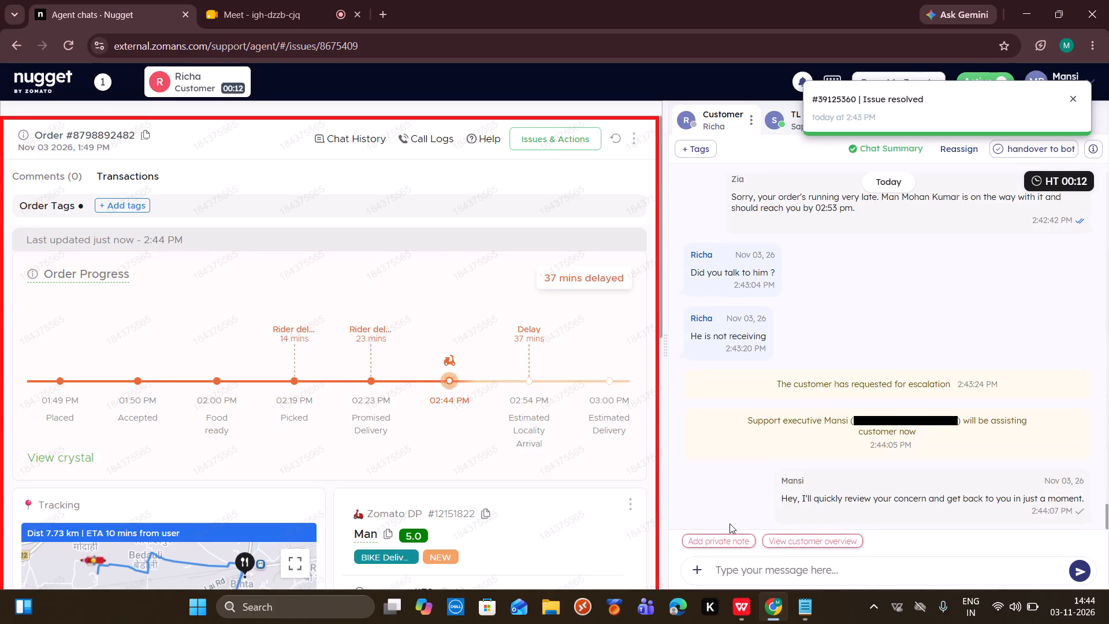
click(735, 570)
text(/delay)
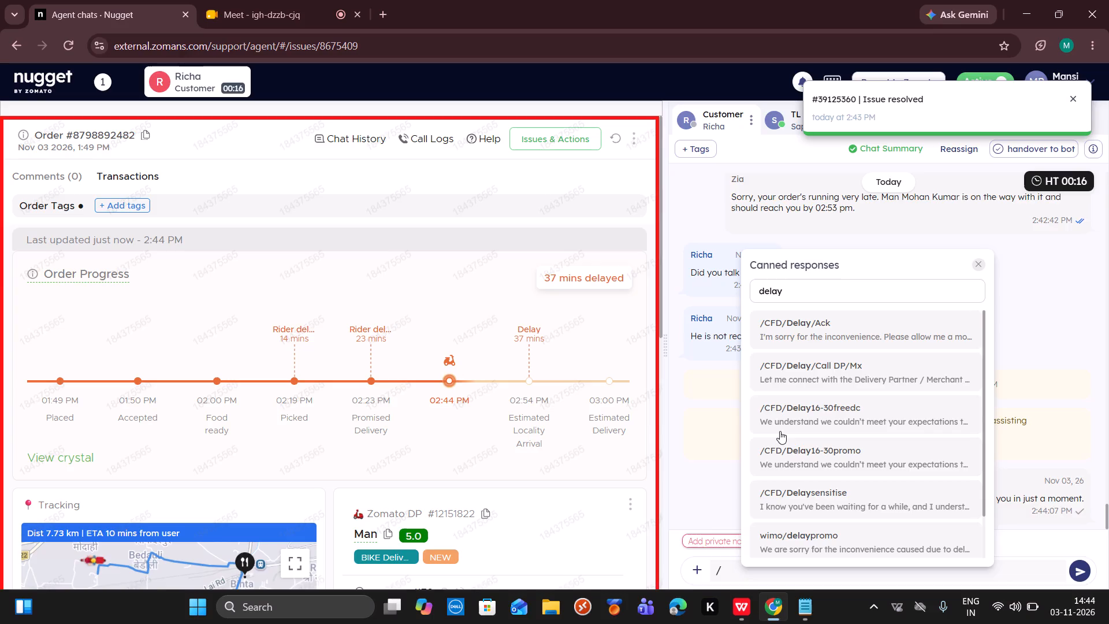
click(842, 318)
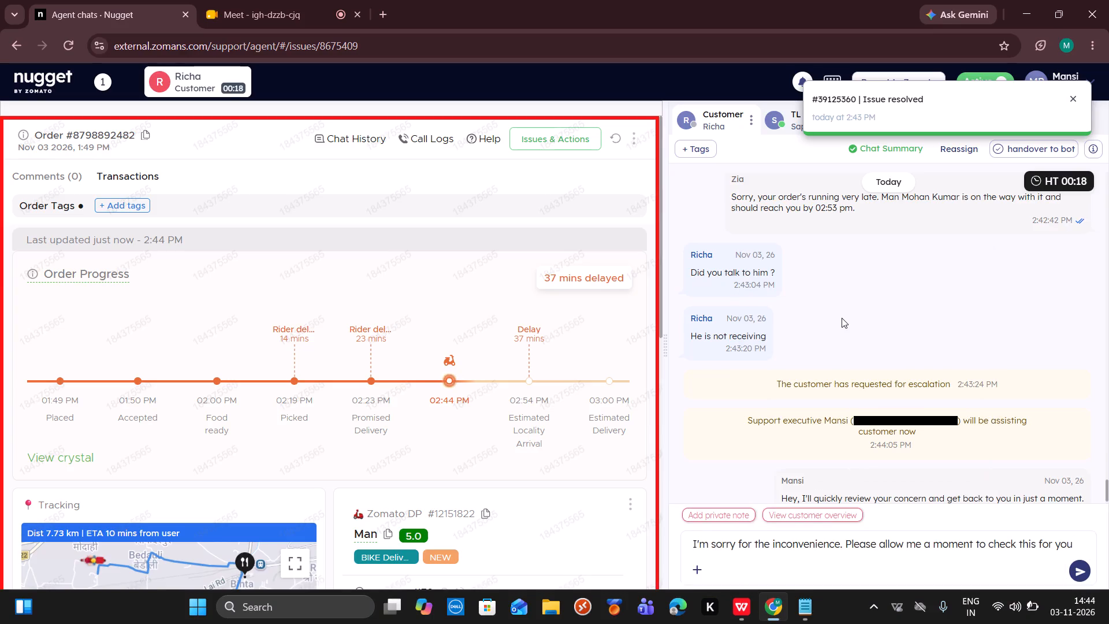
key(Return)
Start a call to the delivery partner assigned to the delayed order.
scroll(530, 444, down, 2)
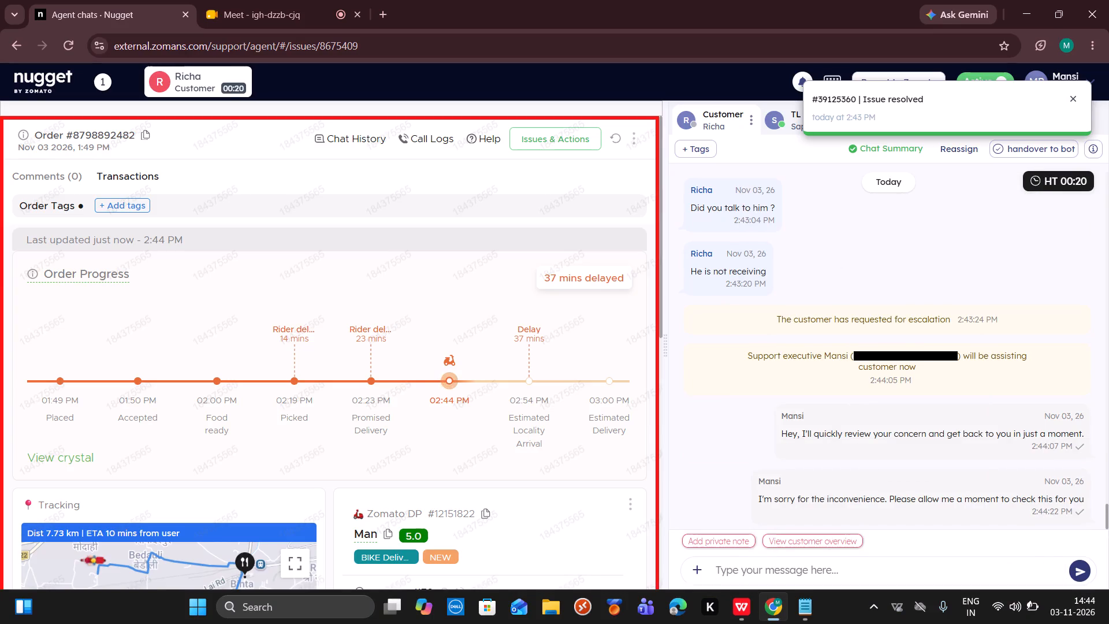
scroll(530, 444, down, 2)
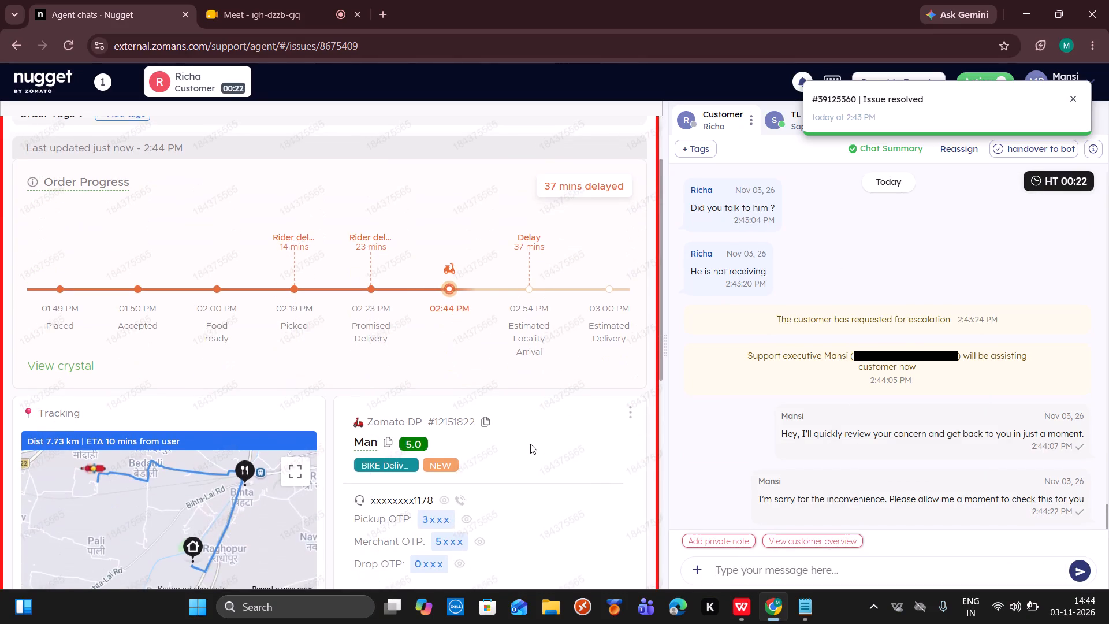
click(460, 502)
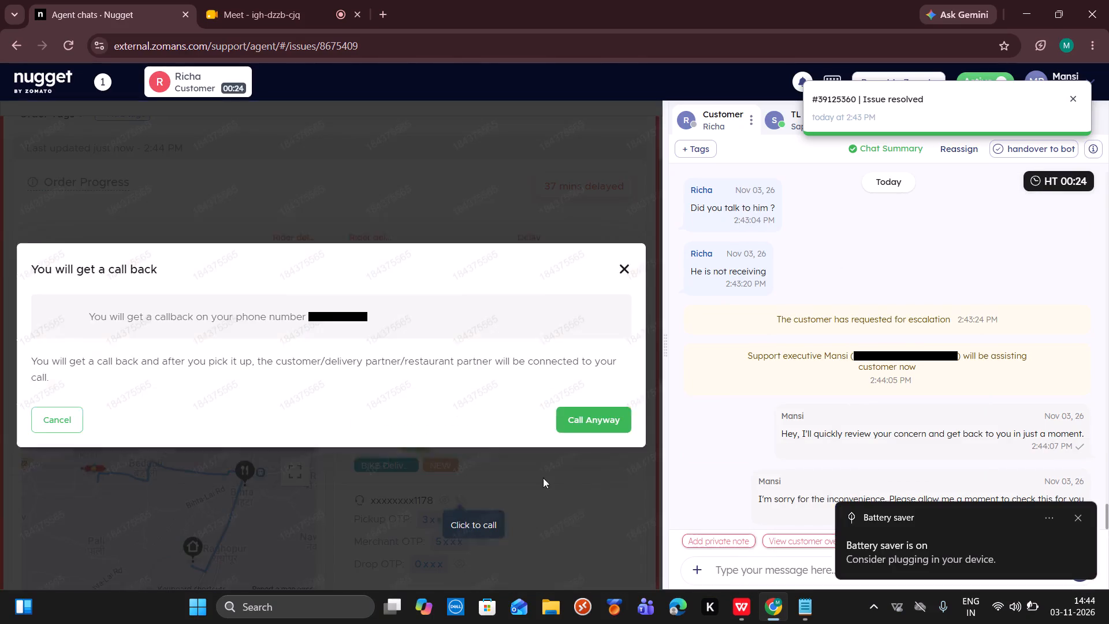
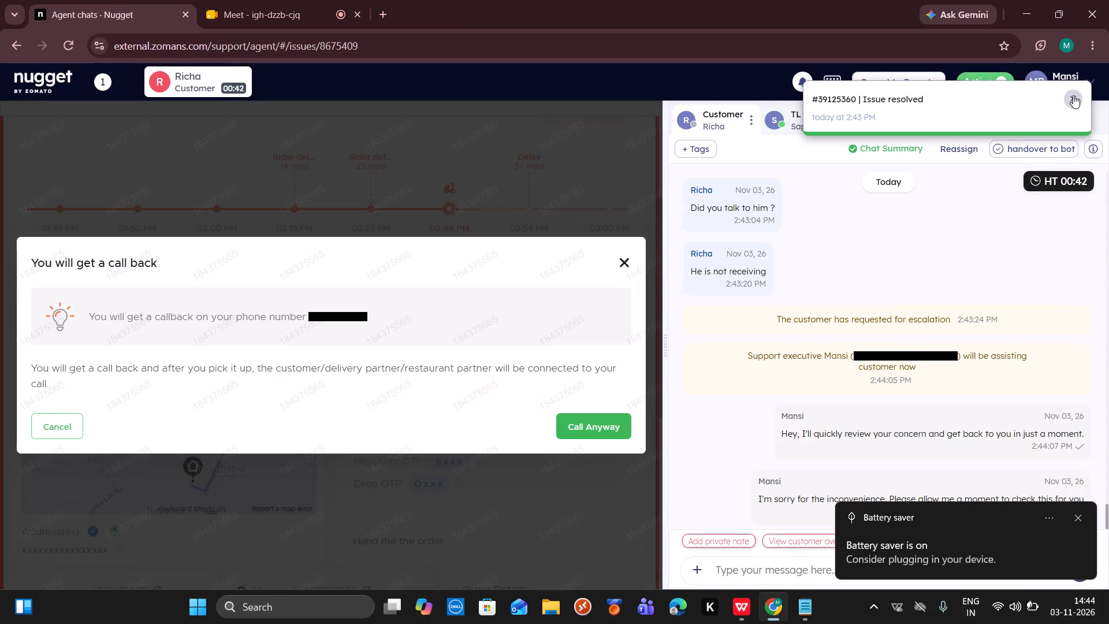
Proceed with the callback request to connect with the delivery partner, clearing the issue-resolved and battery saver notifications.
click(1073, 95)
click(609, 422)
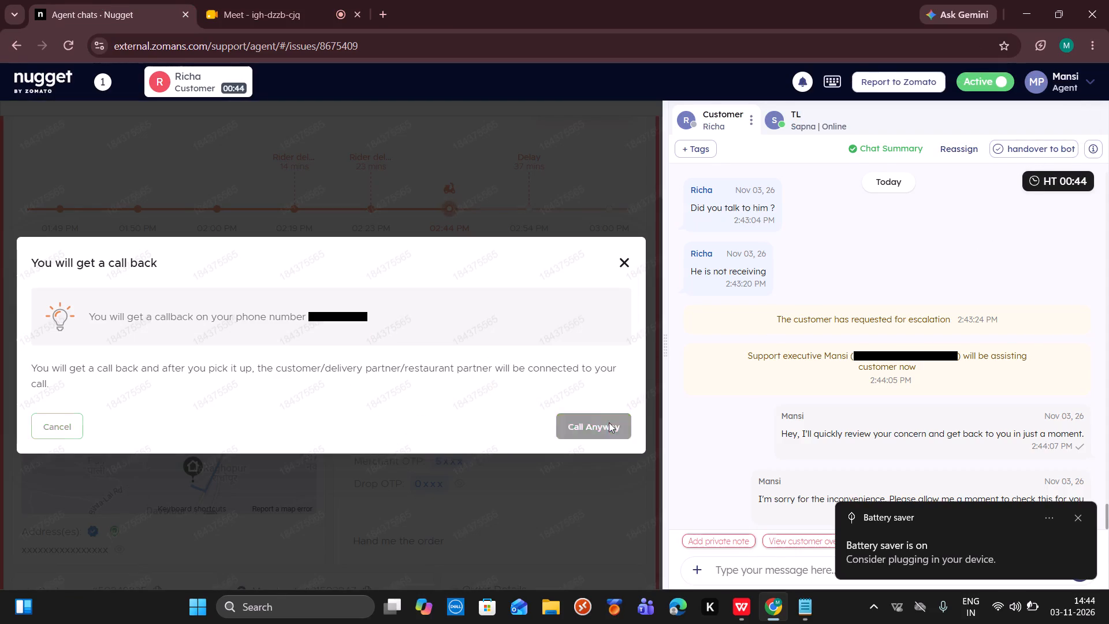
click(1081, 517)
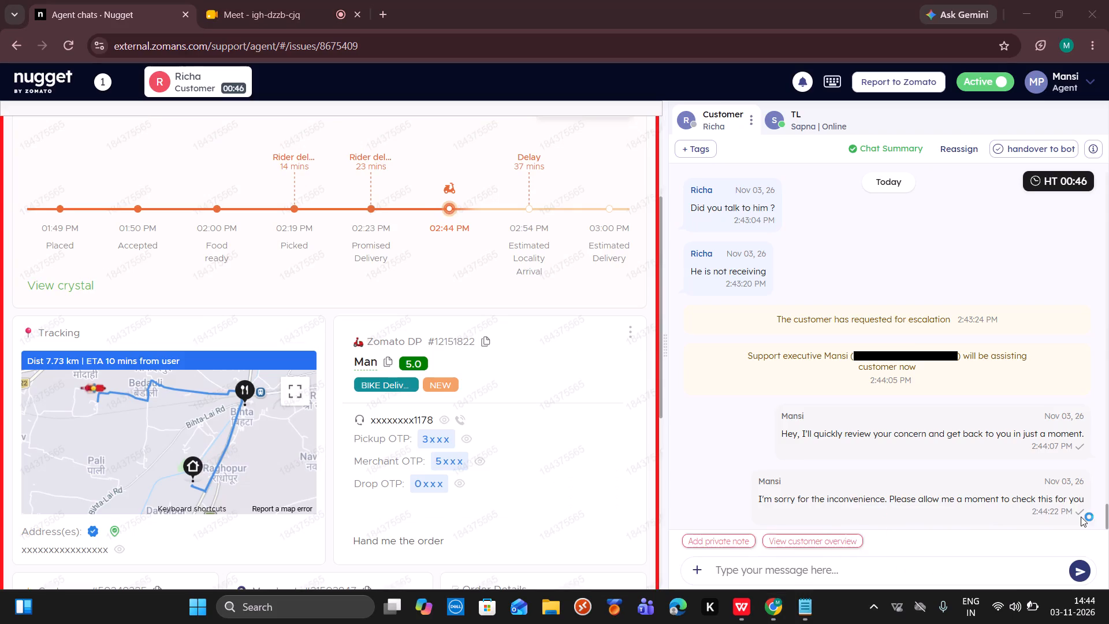
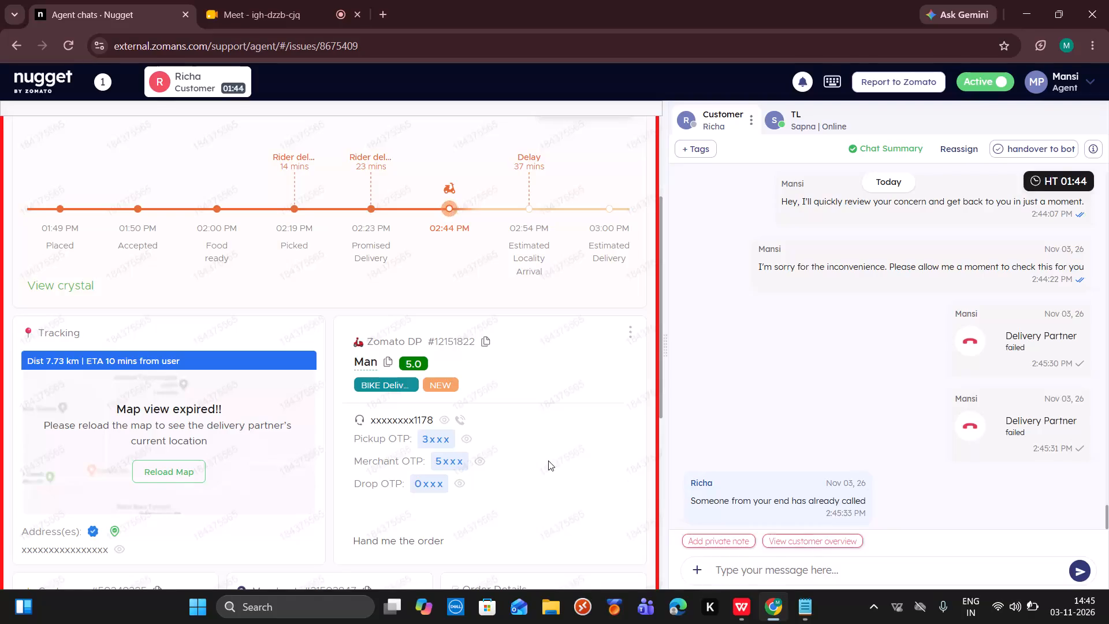
Place another call to the delivery partner from the rider details of the delayed order.
click(460, 419)
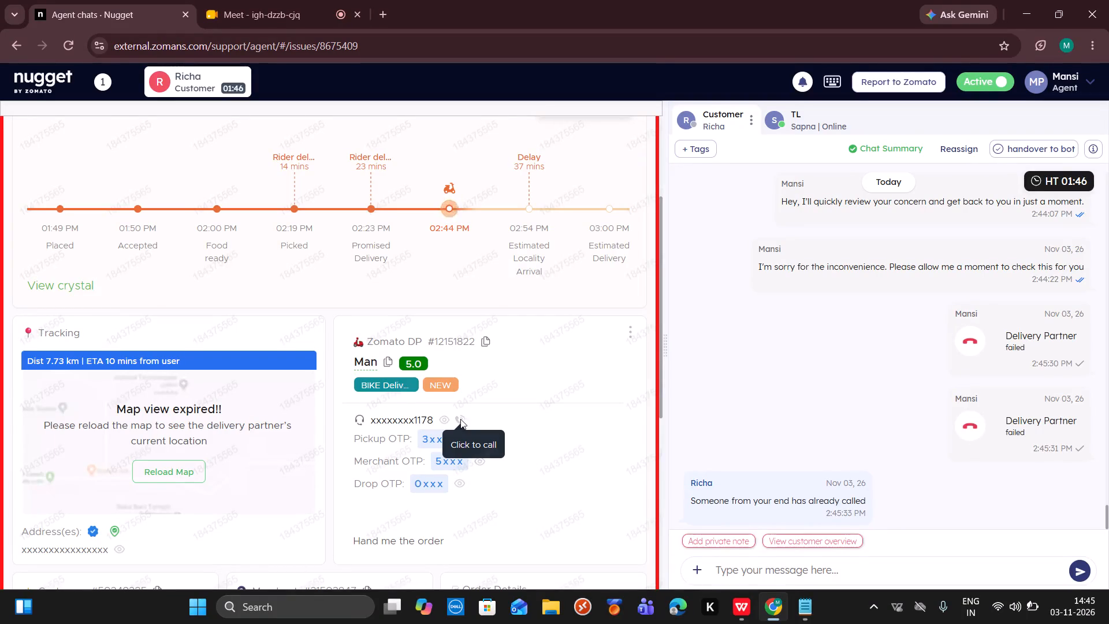
click(589, 421)
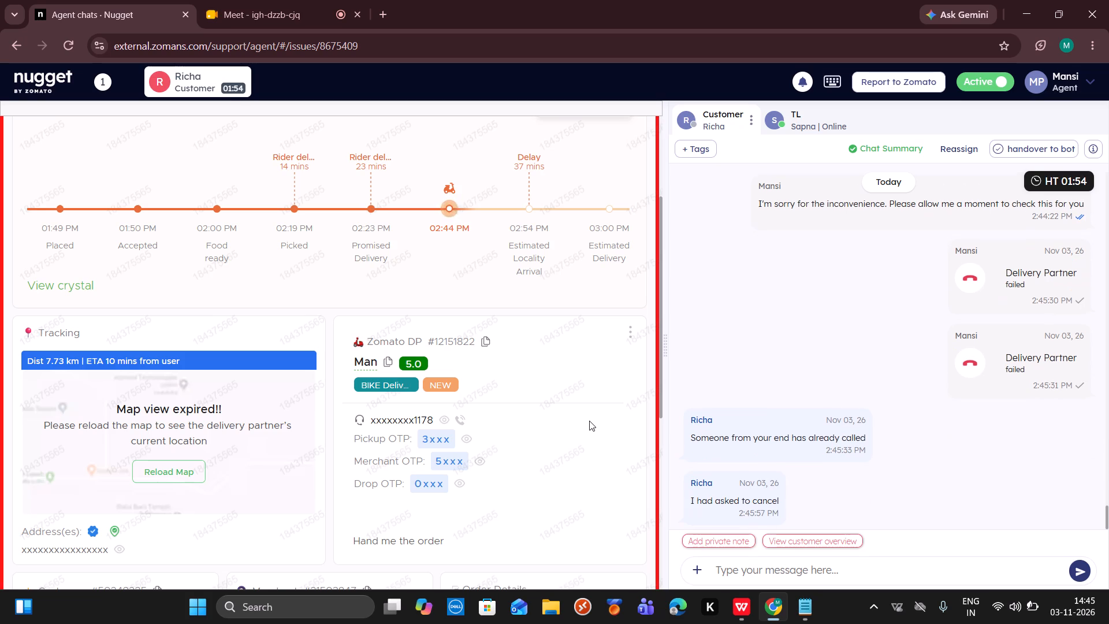
Reply to the customer: "No issues I will cancel the order and issue your refund".
scroll(568, 404, up, 8)
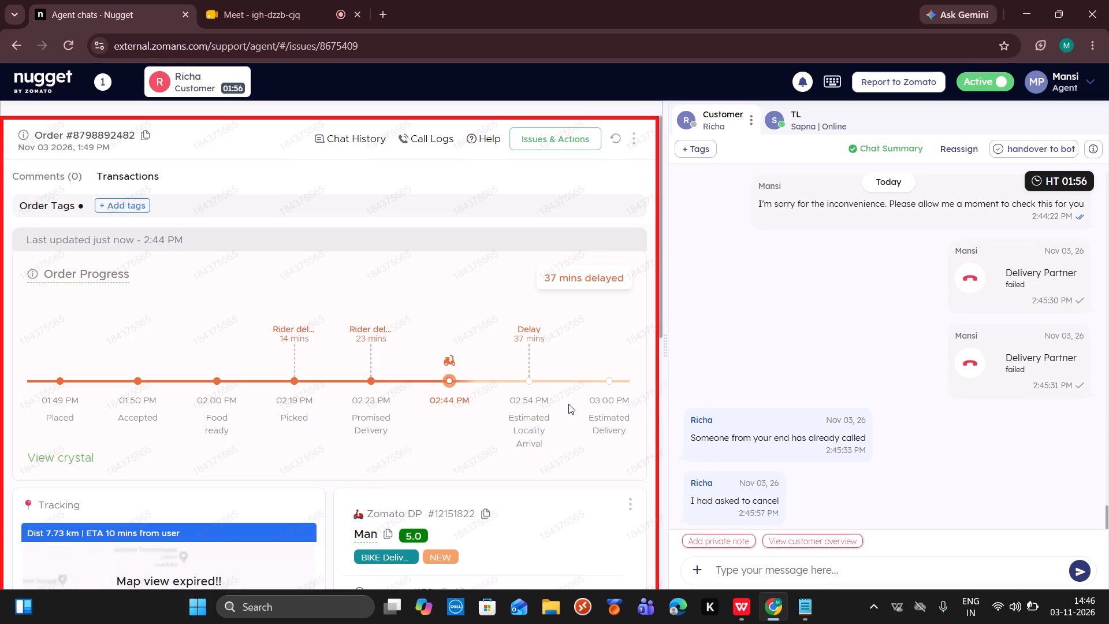
scroll(568, 404, up, 3)
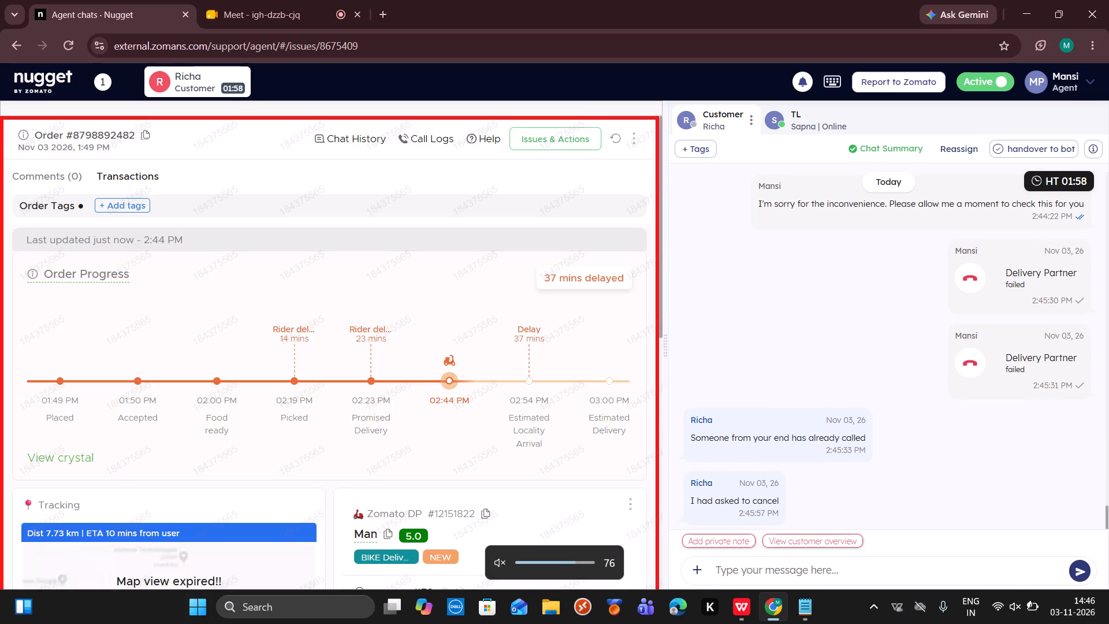
click(734, 573)
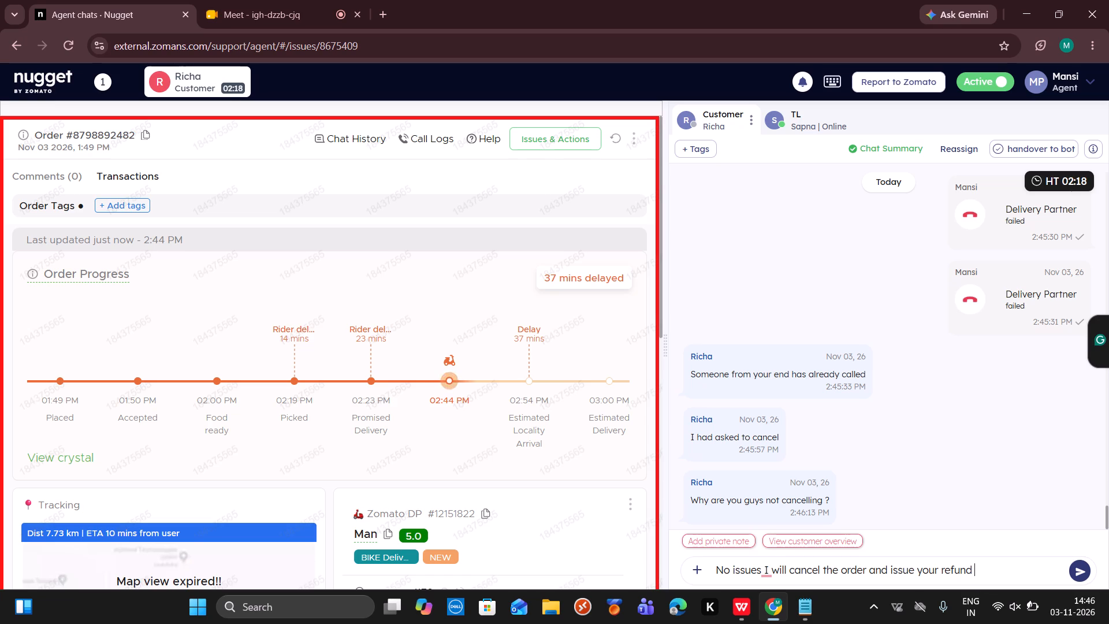
key(Return)
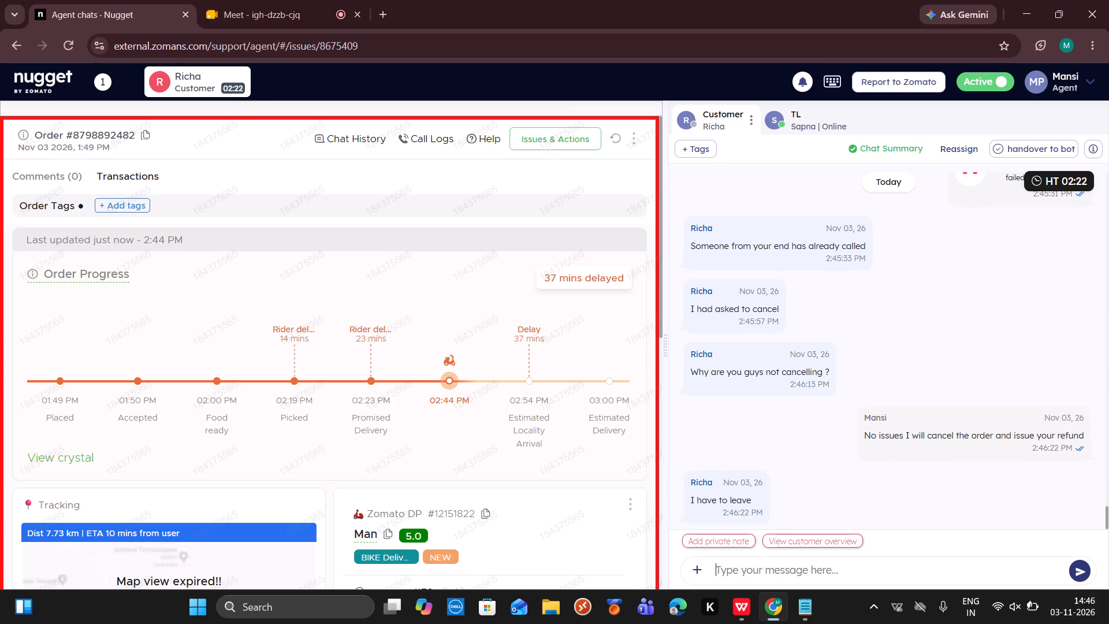
Refresh the order details and report the issue "DP is not responding" to cancel and refund the order.
click(614, 136)
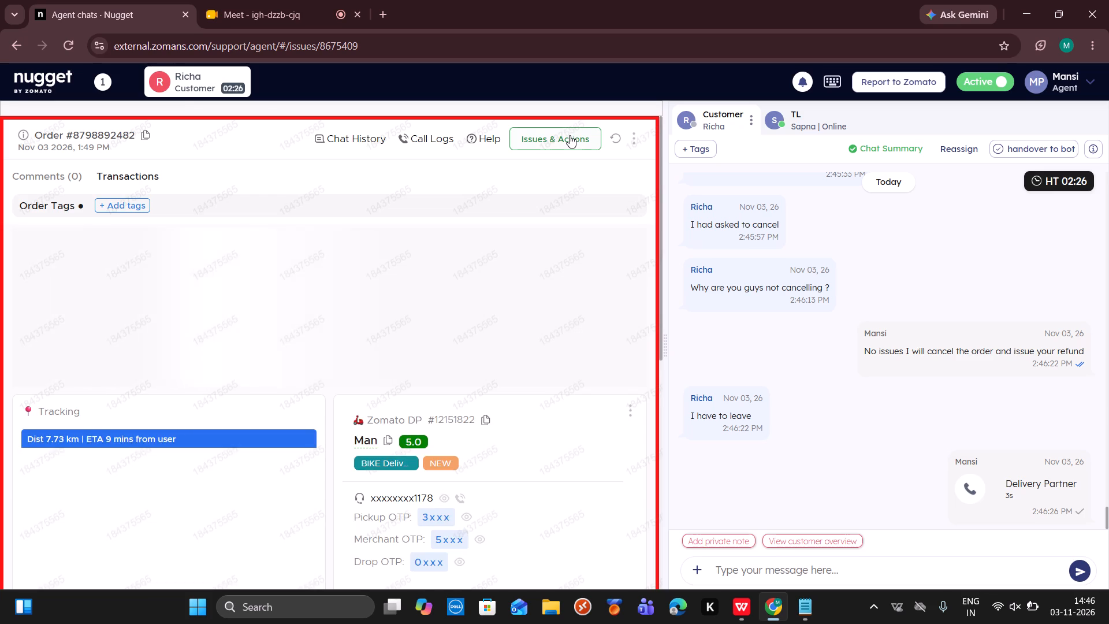
click(570, 135)
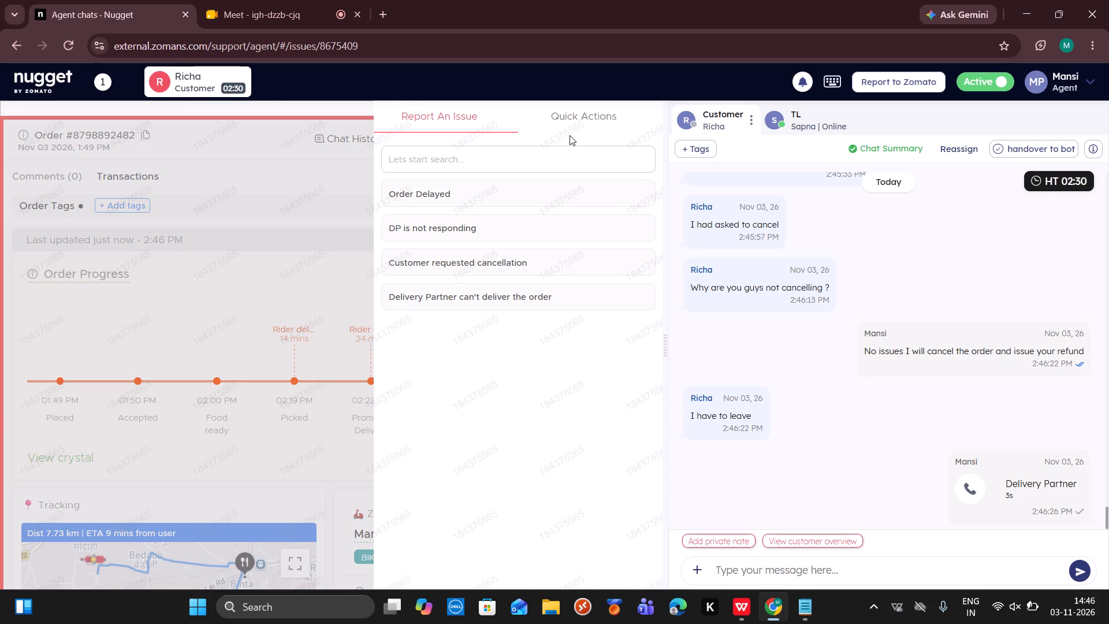
click(480, 222)
click(424, 559)
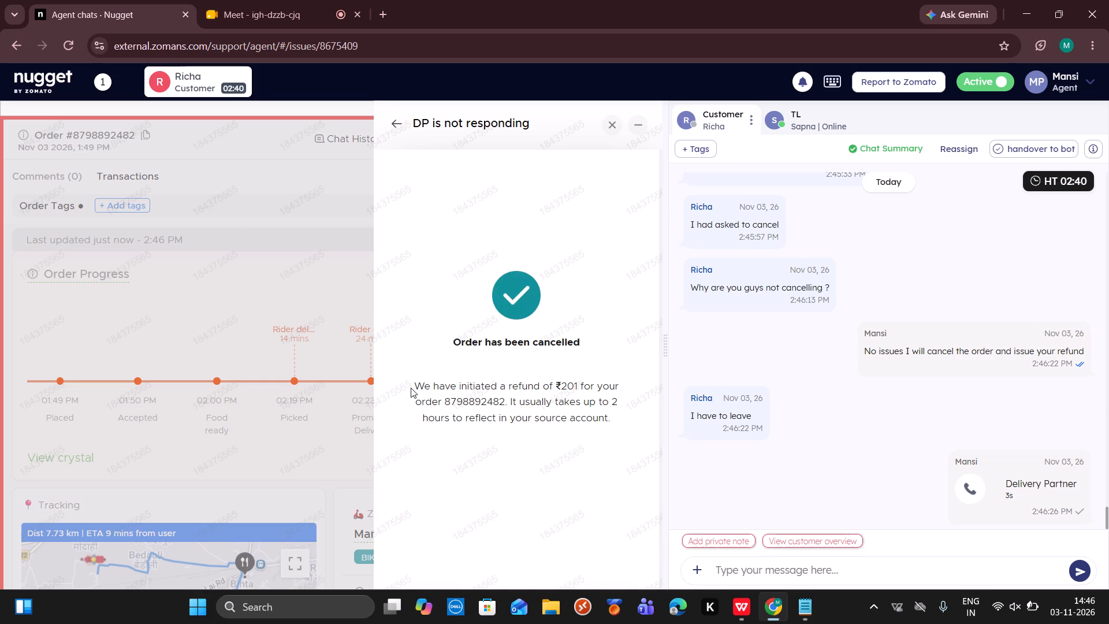
Copy the ₹201 refund confirmation, including the 2-hour timeline, and send it to the customer in the chat.
drag(411, 388, 612, 447)
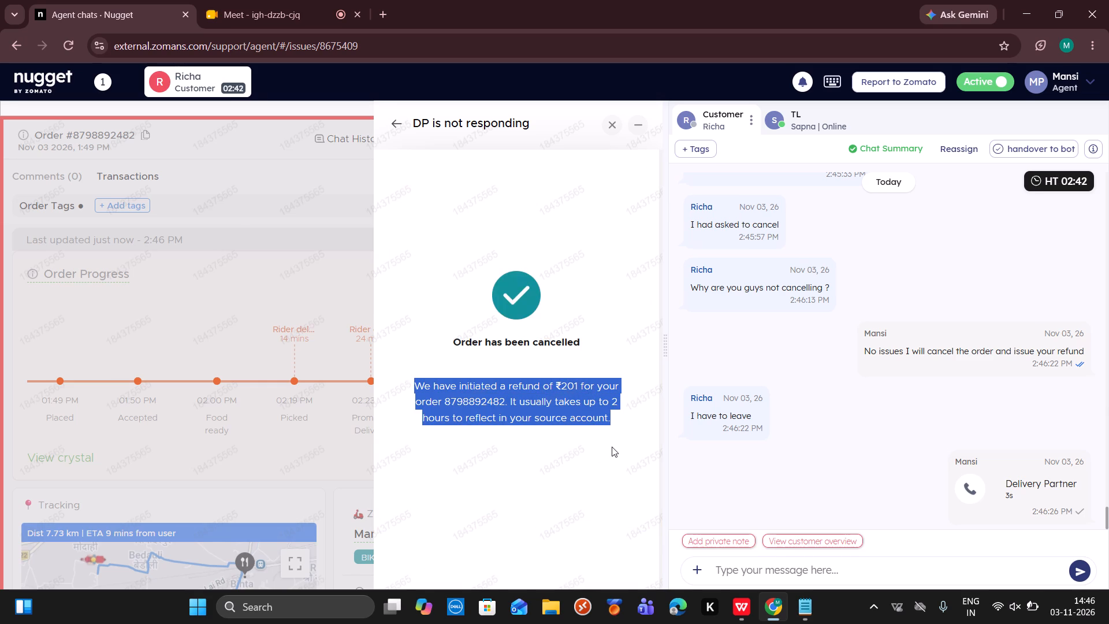
key(ctrl+c)
click(750, 575)
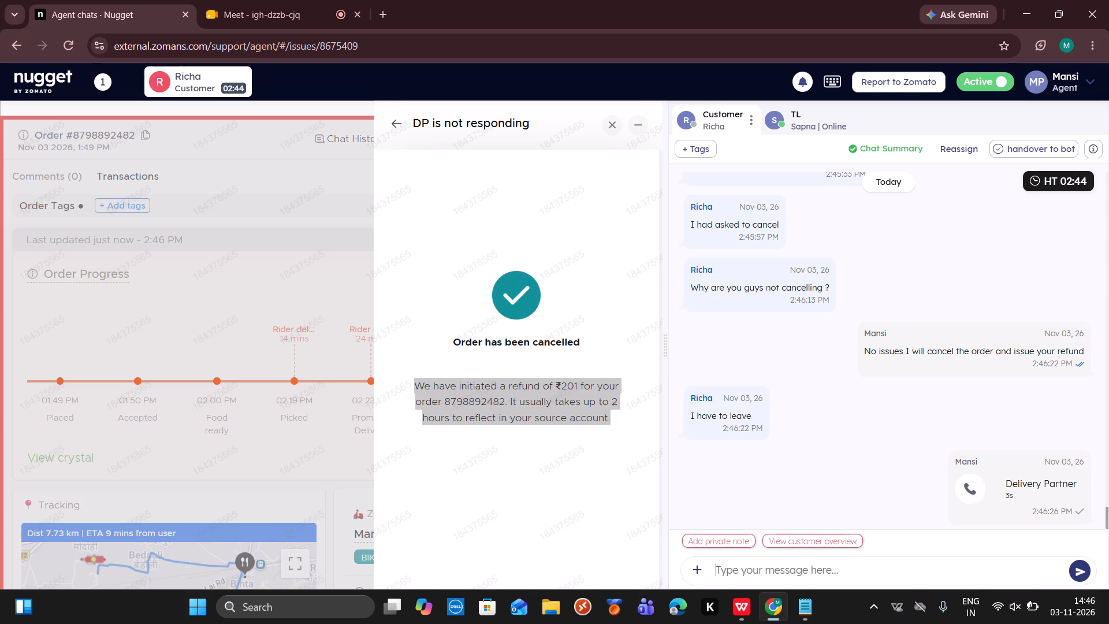
key(ctrl+v)
key(Return)
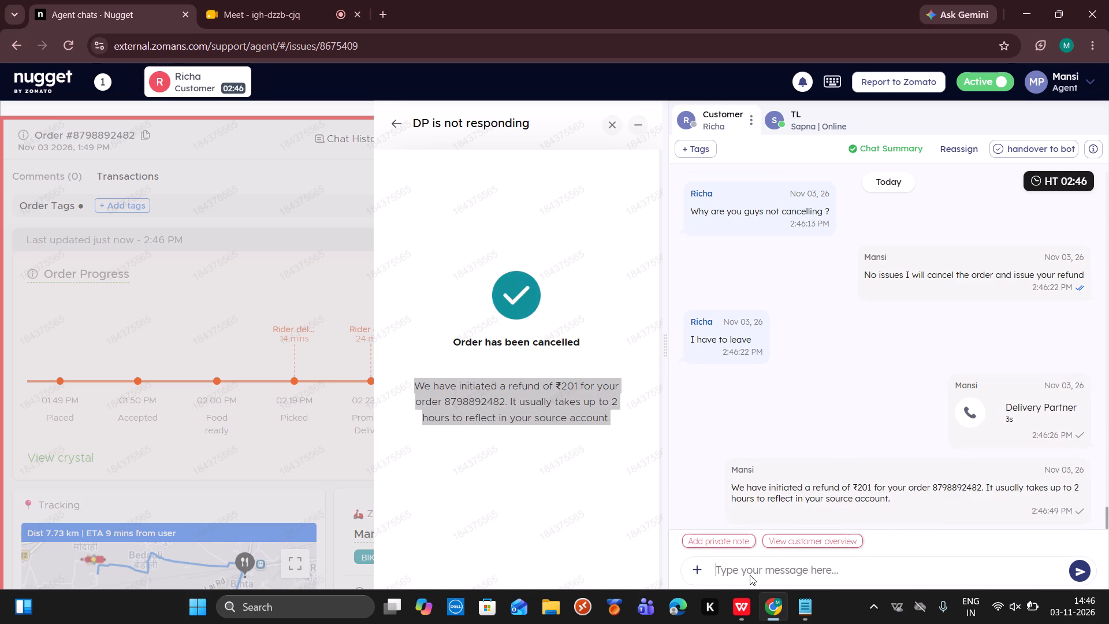
Send the customer the canned response "Further assistance2", asking whether any other help is needed.
click(750, 575)
text(/d)
key(BackSpace)
text(fur)
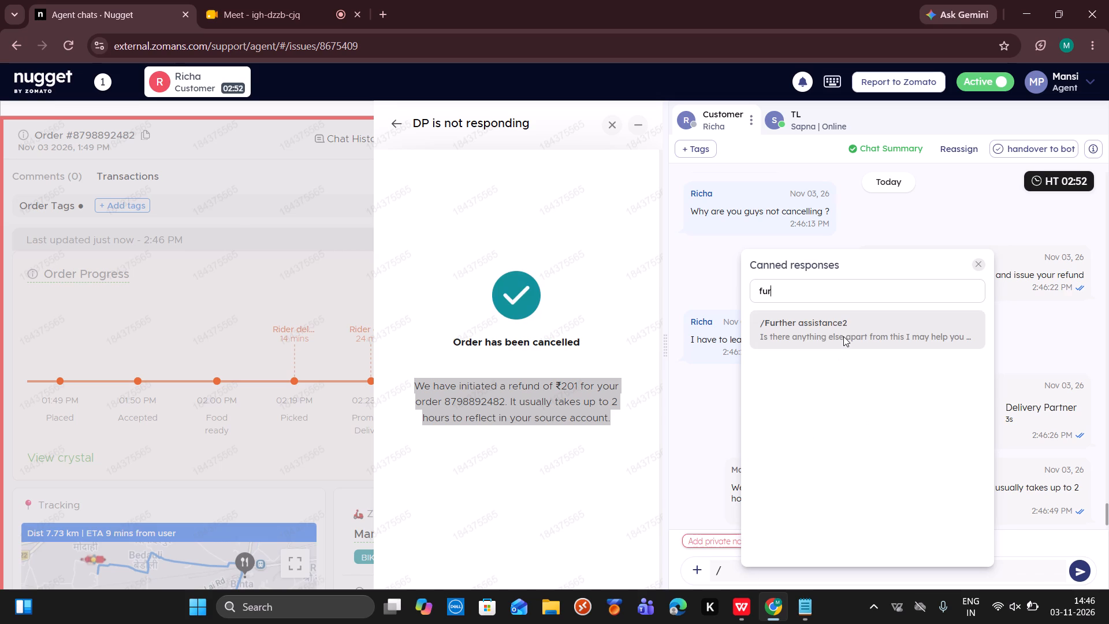
click(843, 336)
key(Return)
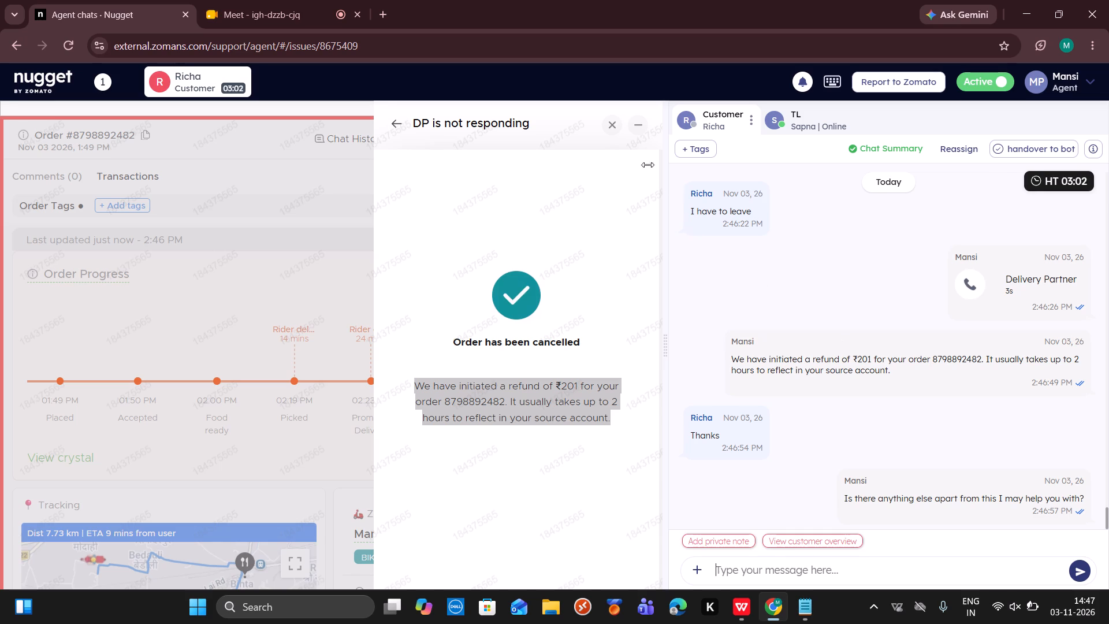
Close the "DP is not responding" issue form and refresh the order details.
click(616, 121)
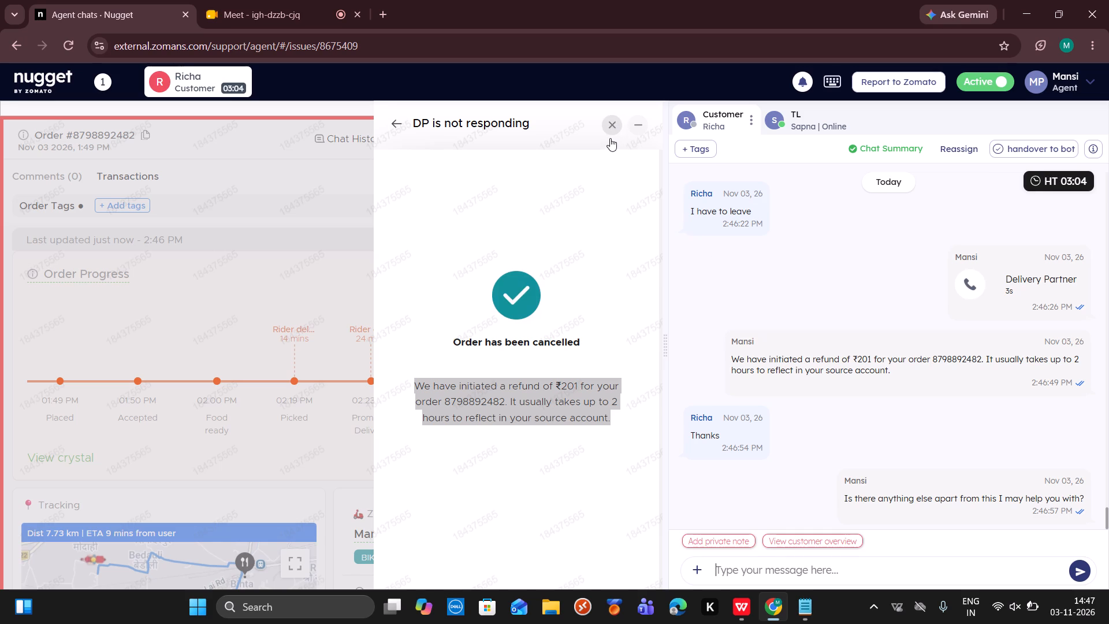
click(613, 138)
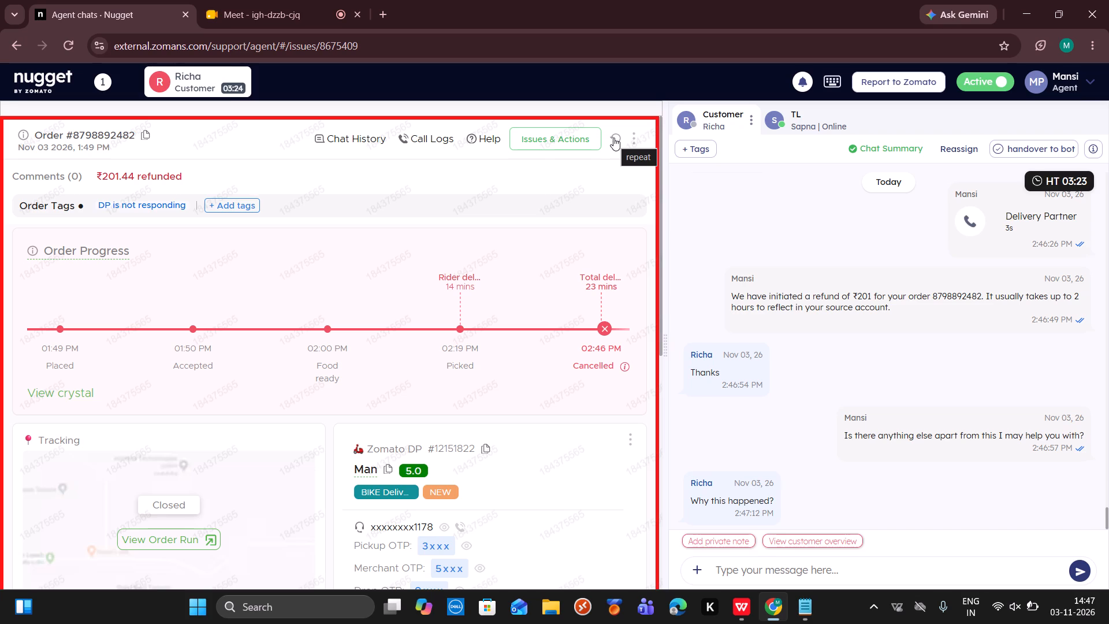
Answer why this happened: the rider was not responding to calls, possibly because of a personal emergency or road accident.
click(755, 559)
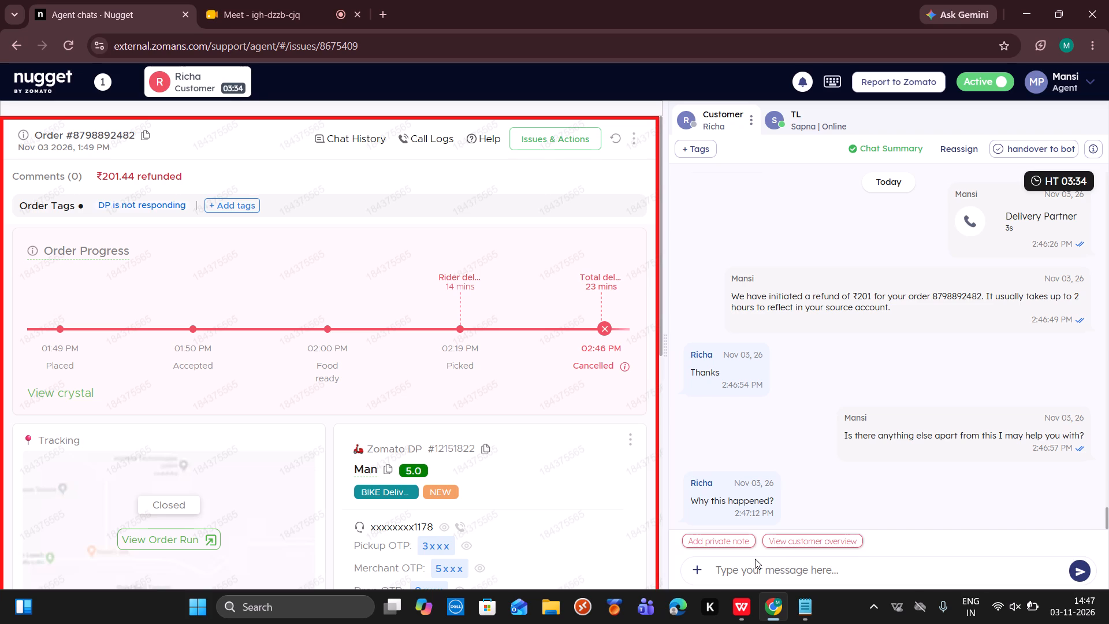
click(757, 564)
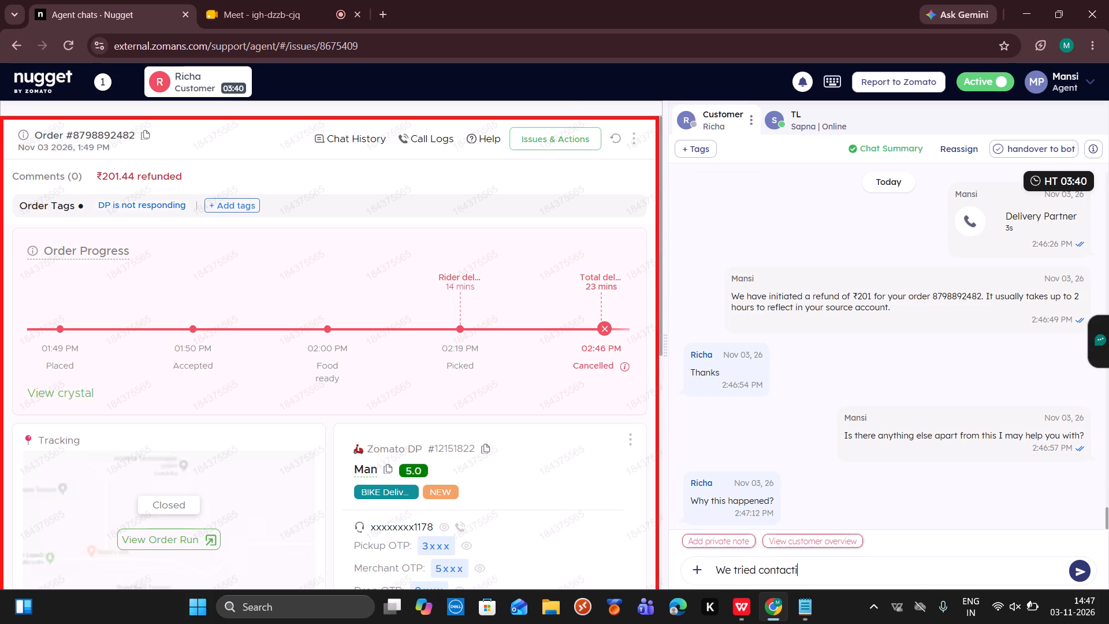
key(BackSpace)
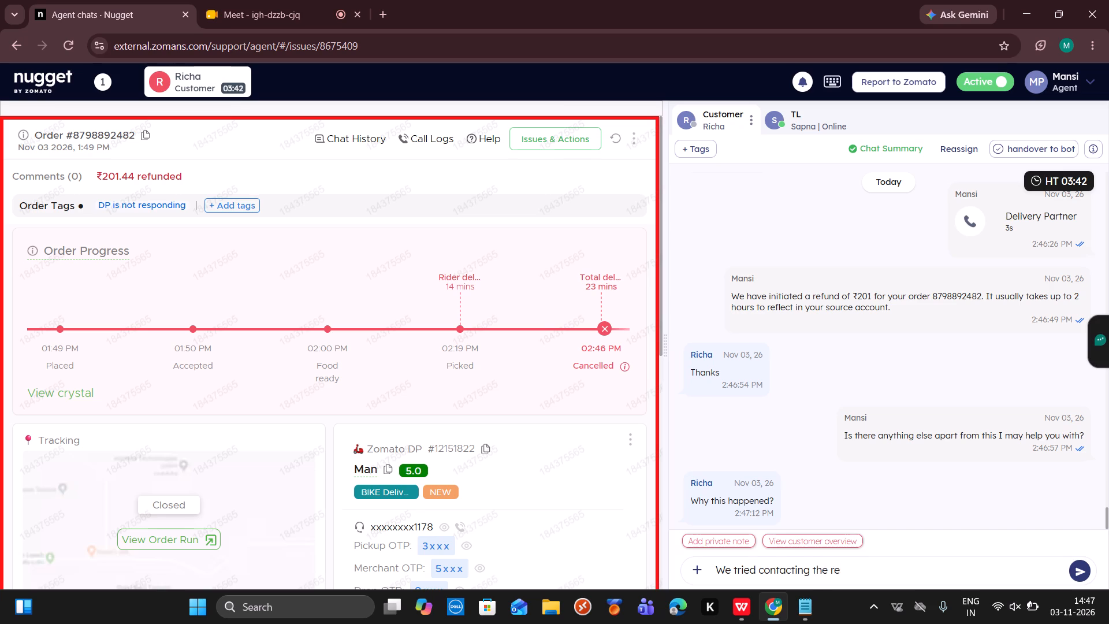
text(ider but he was not)
key(space)
text(responding to the calls)
key(space)
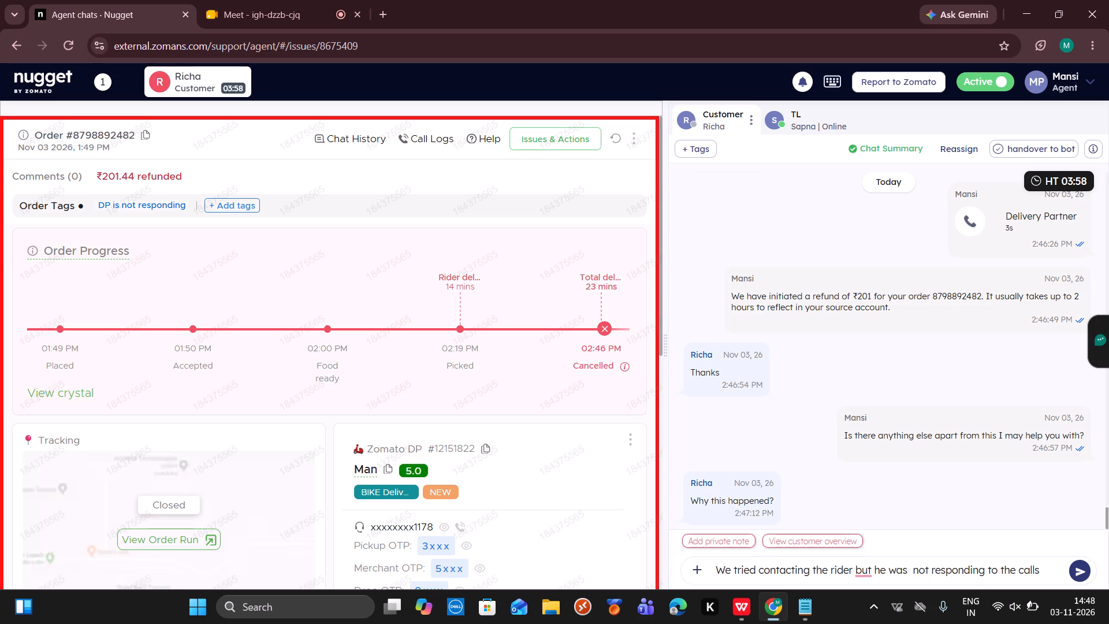
text(, hence)
key(space)
text(we were not sure w)
key(BackSpace)
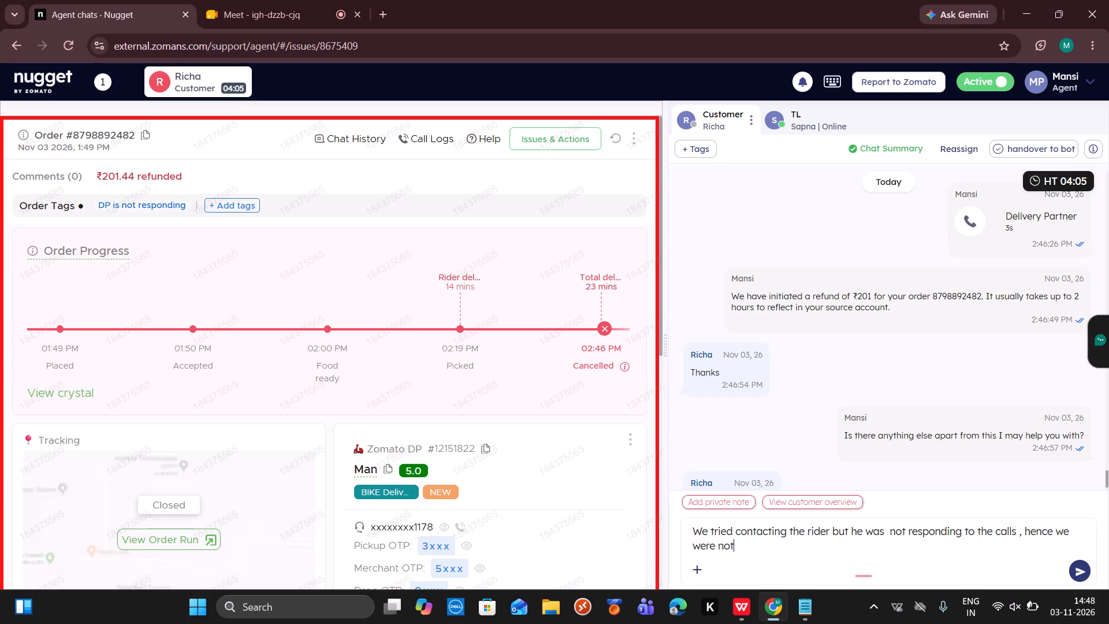
text(that could be any personal emergency)
key(space)
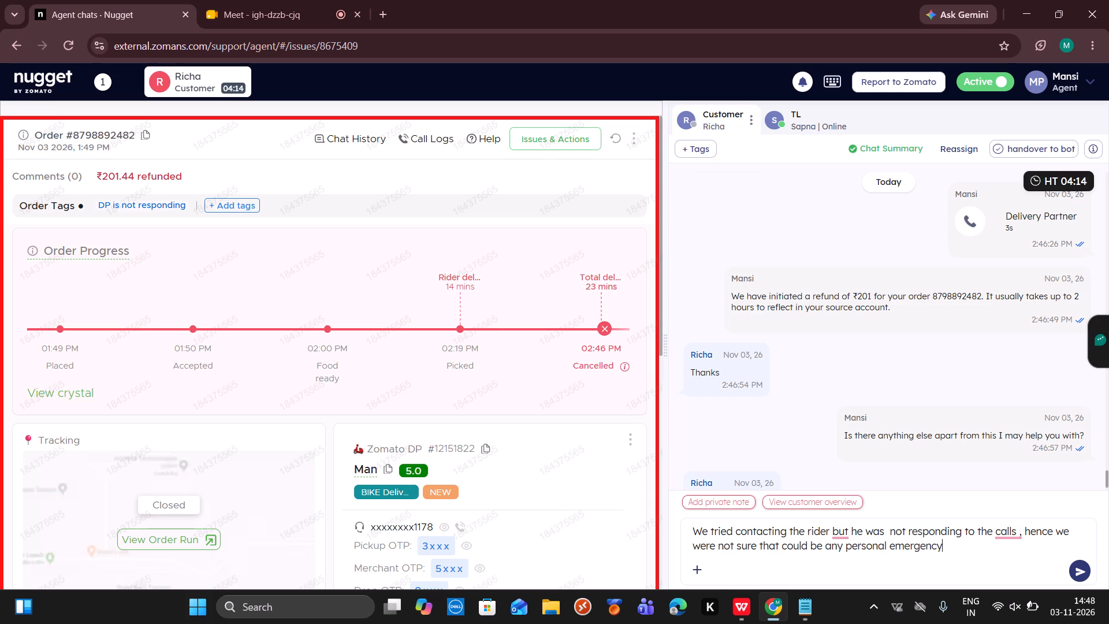
text(or road accident)
key(space)
key(Return)
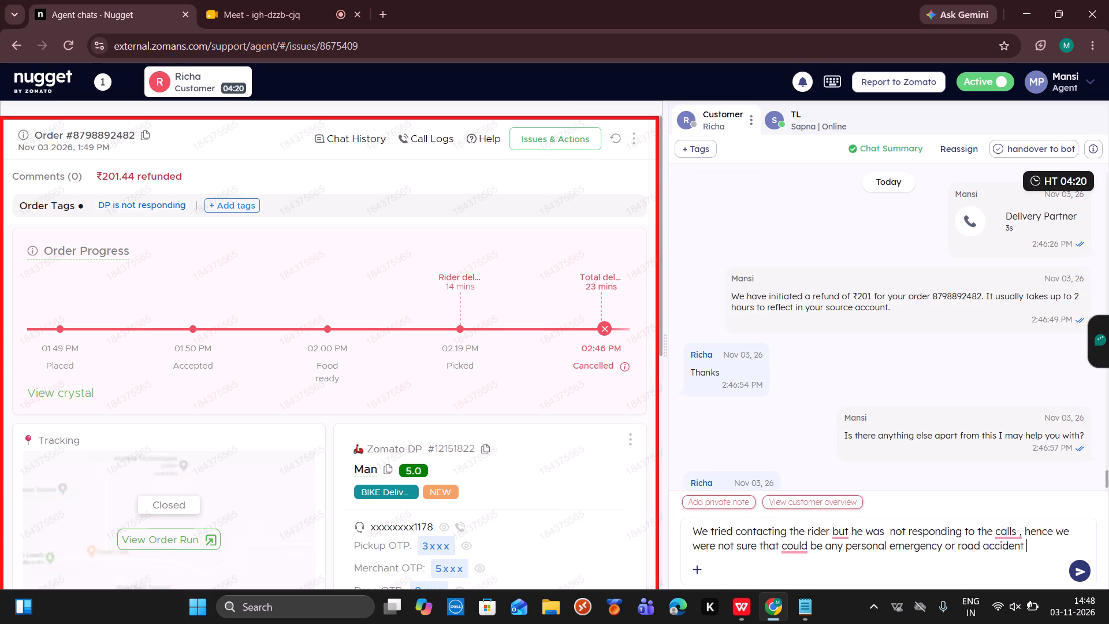
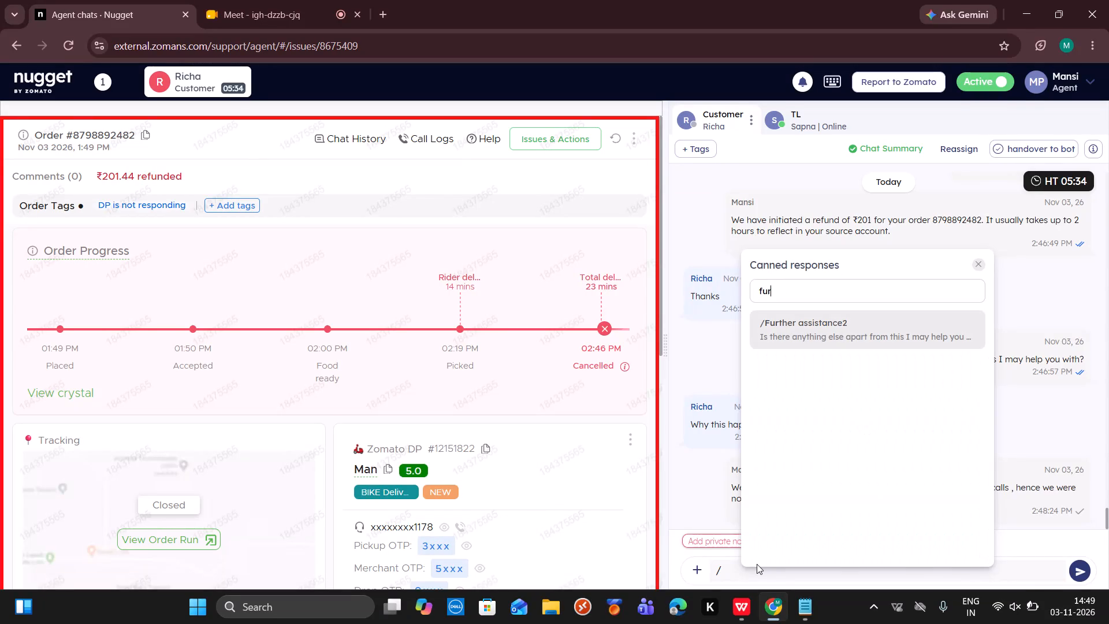
Return to the customer chat from the notes and send the canned response "Further assistance2".
scroll(757, 564, right, 8)
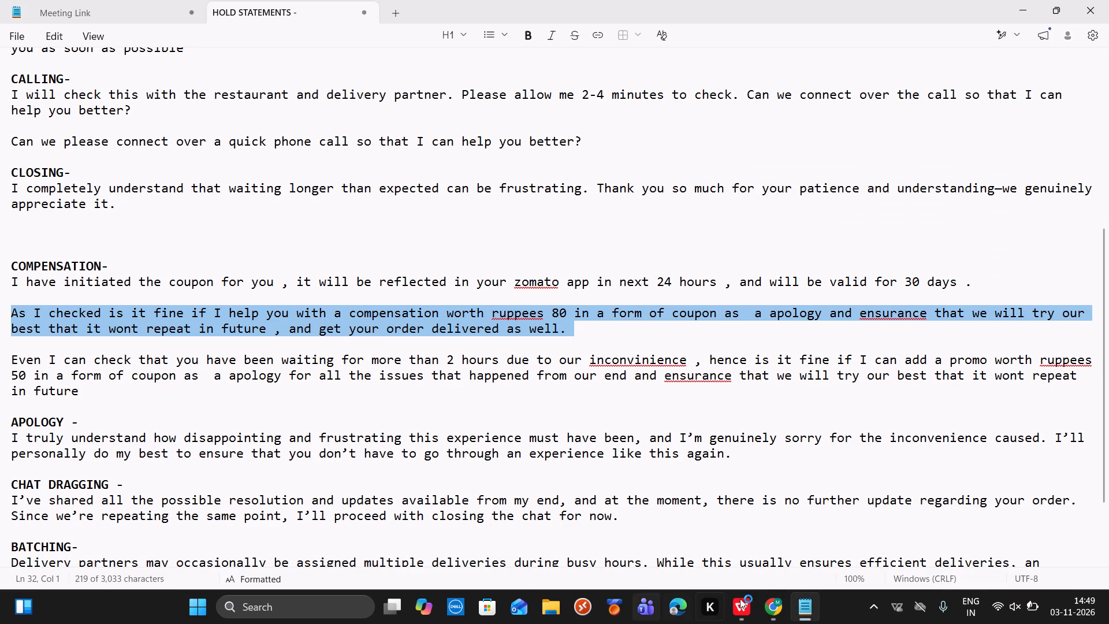
click(767, 617)
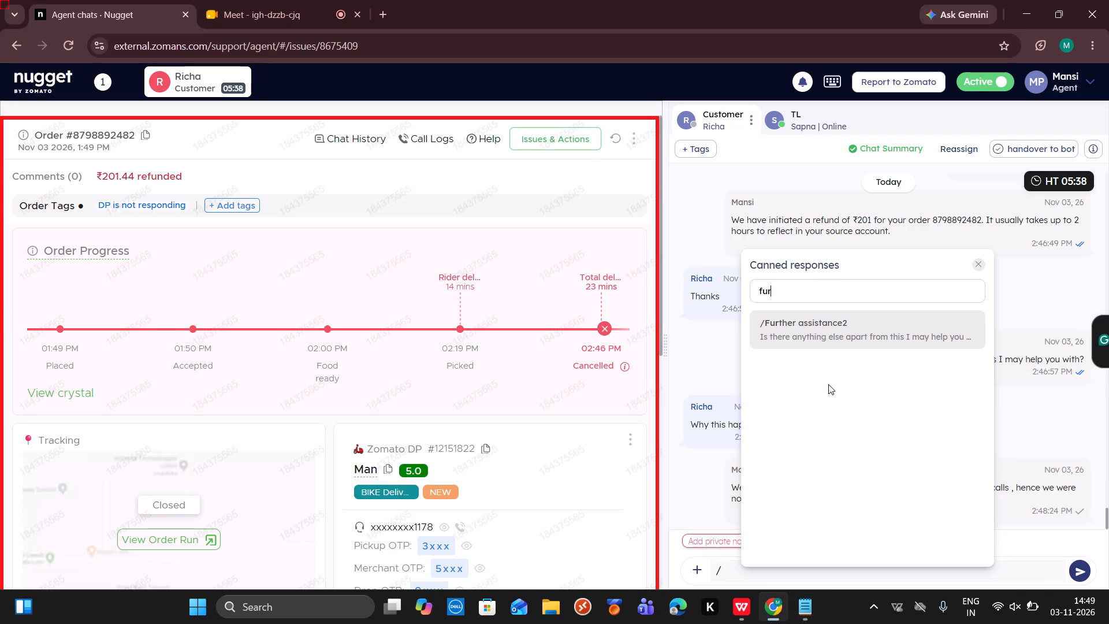
click(839, 342)
key(Return)
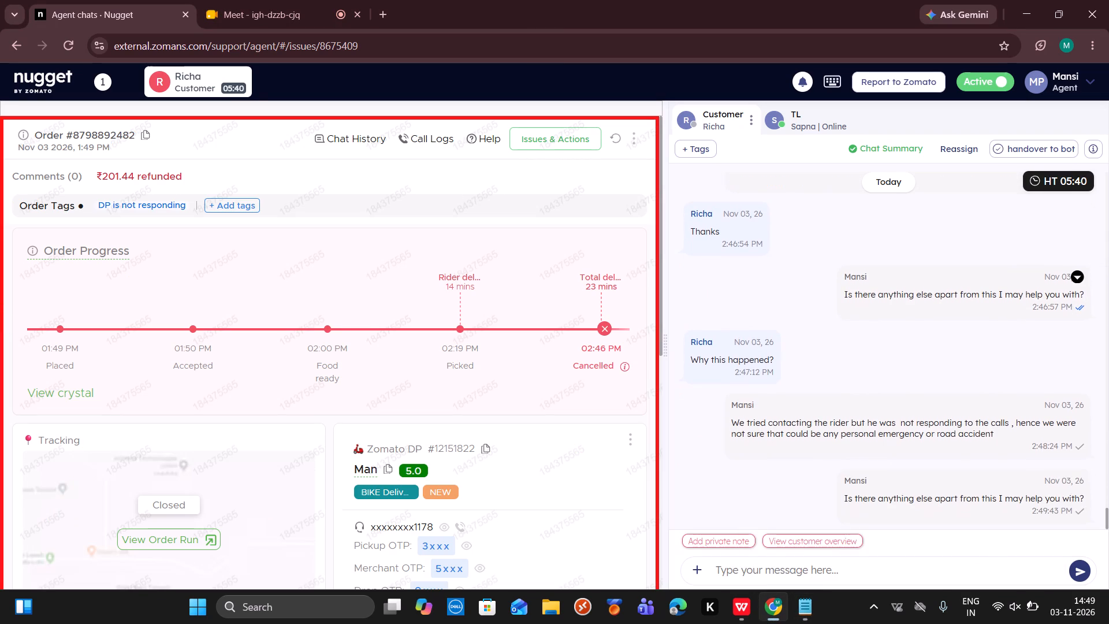
Tag the customer's chat with the "Delay" issue tag and submit it.
click(701, 151)
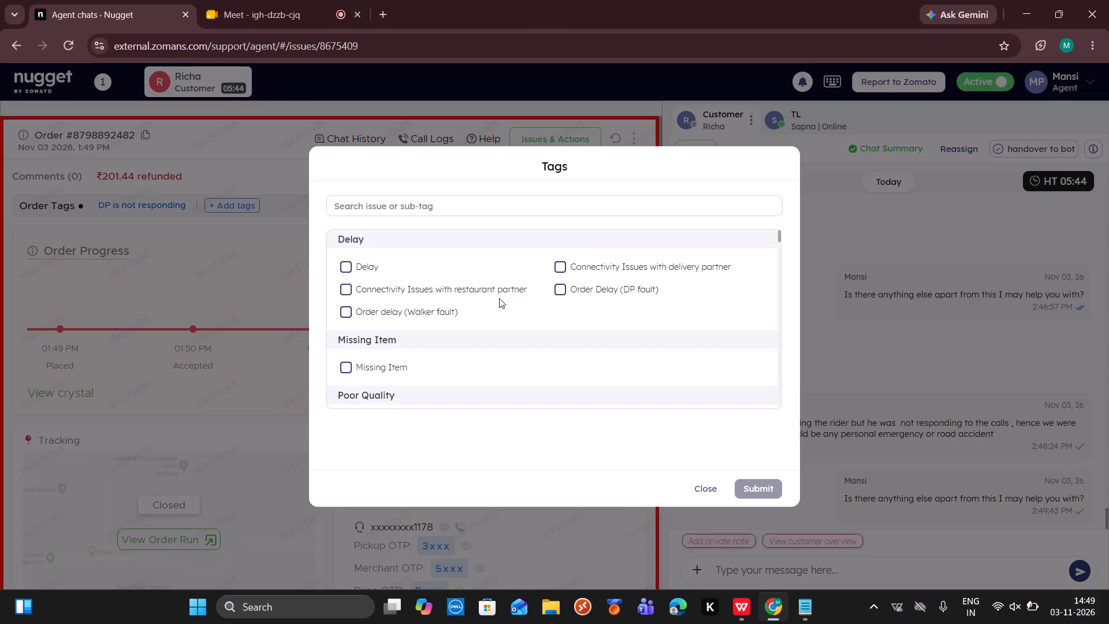
click(344, 265)
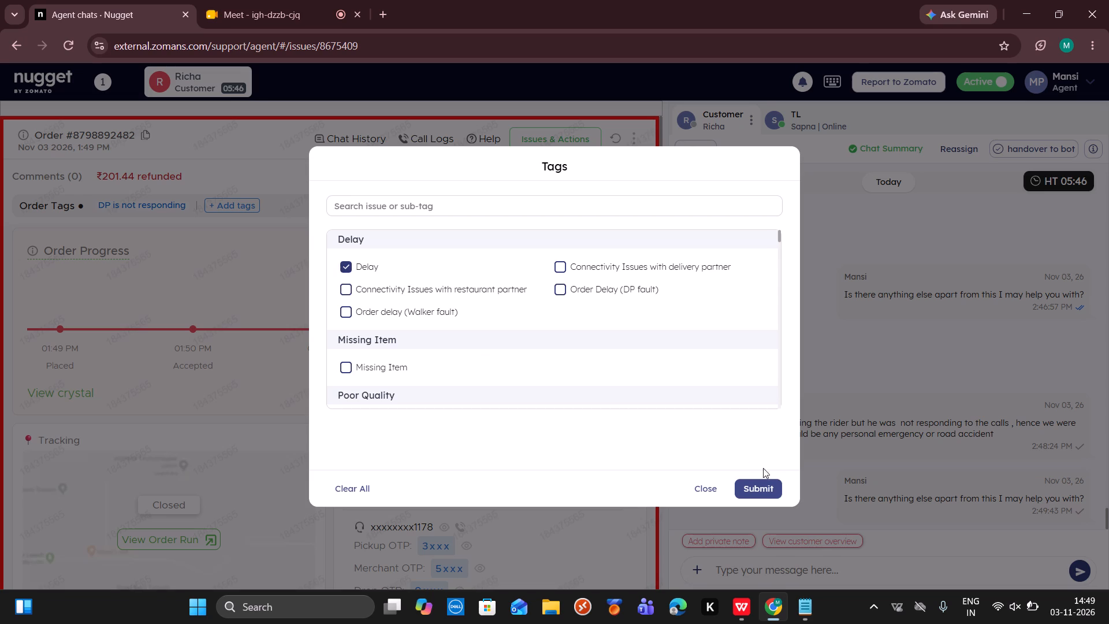
click(771, 482)
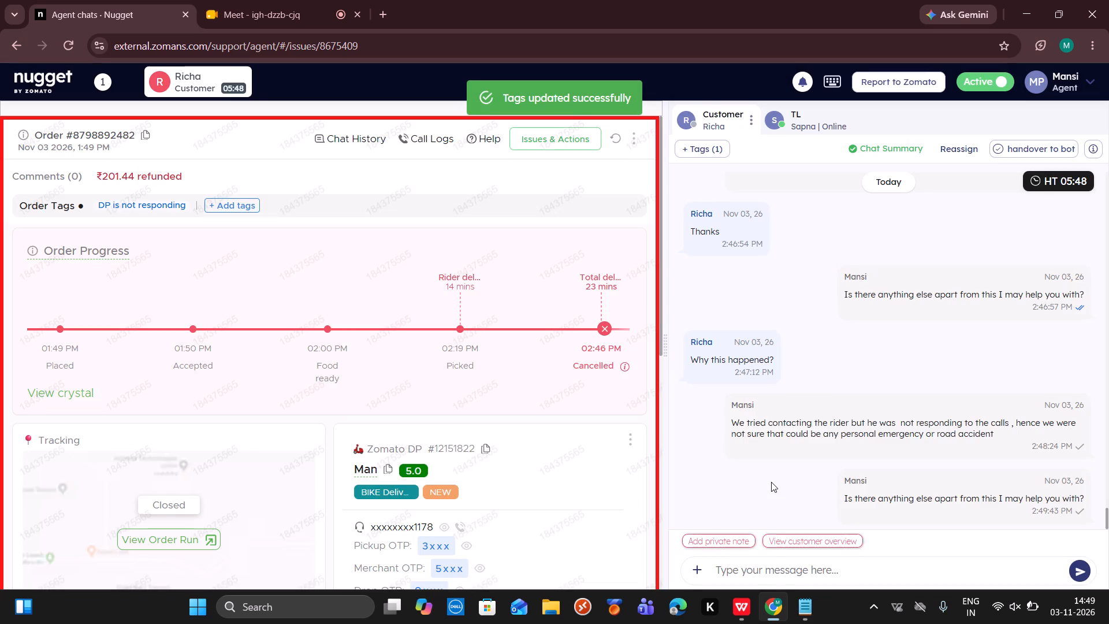
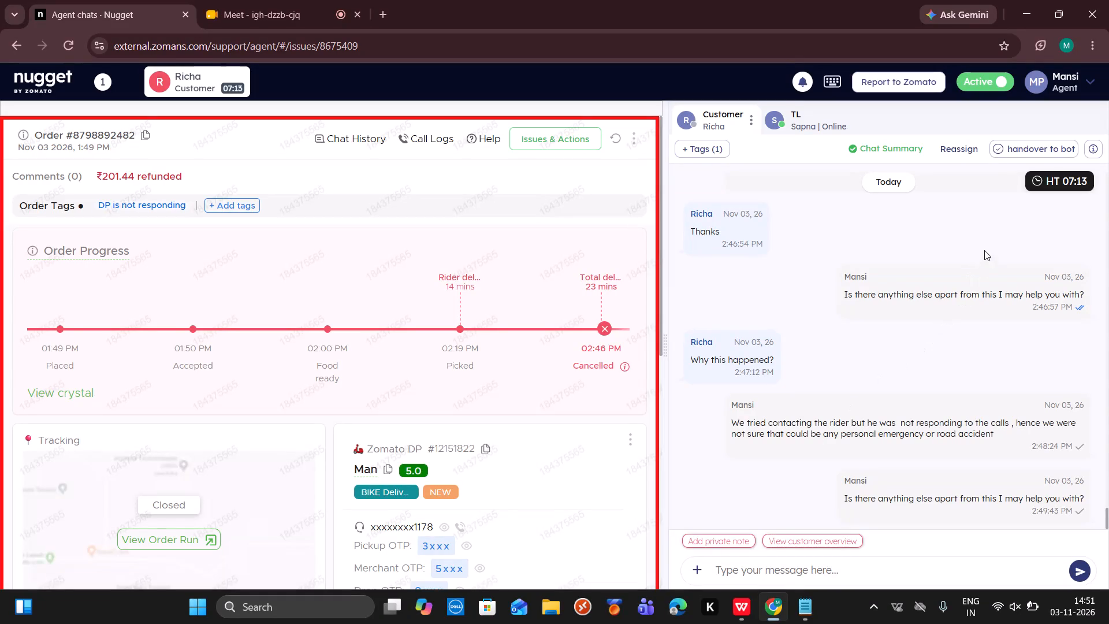
Hand the customer's chat over to the bot and submit the resolution of the conversation.
click(1025, 146)
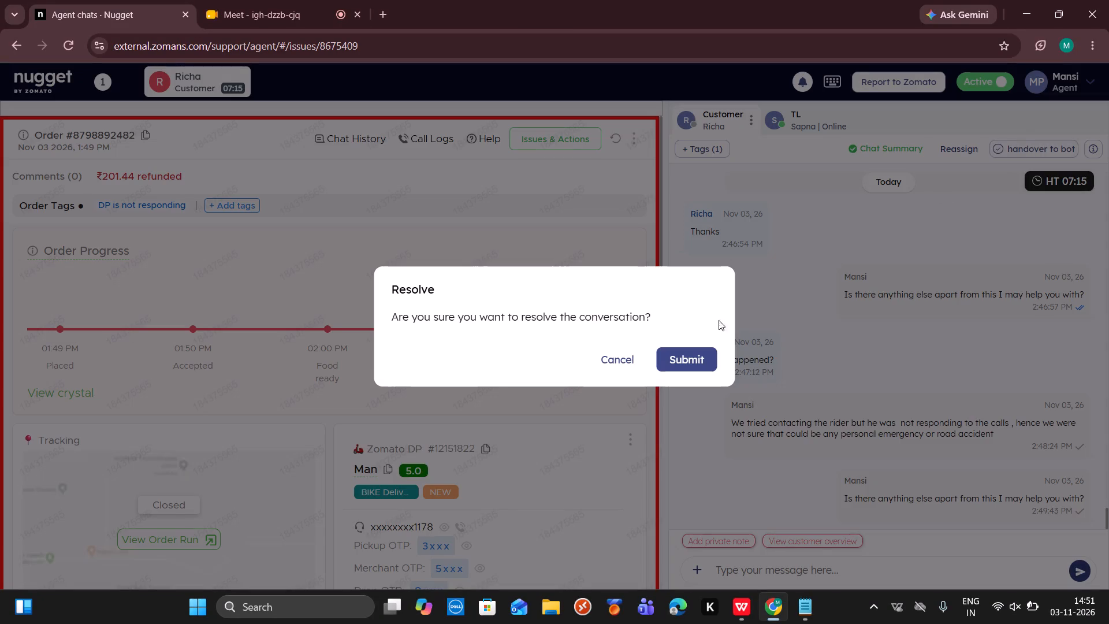
click(673, 356)
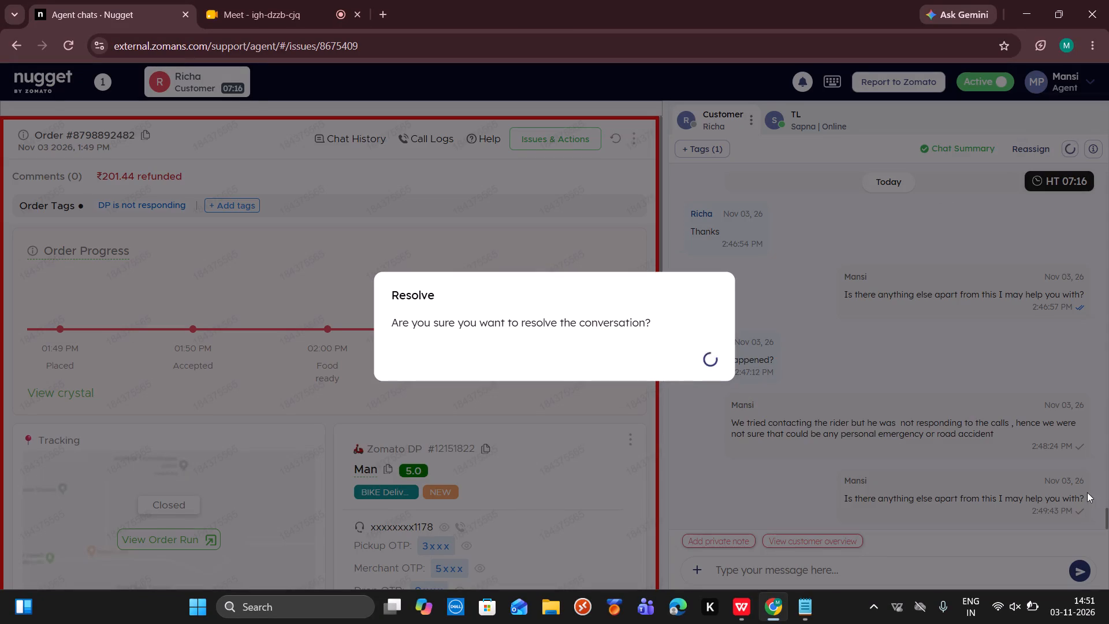
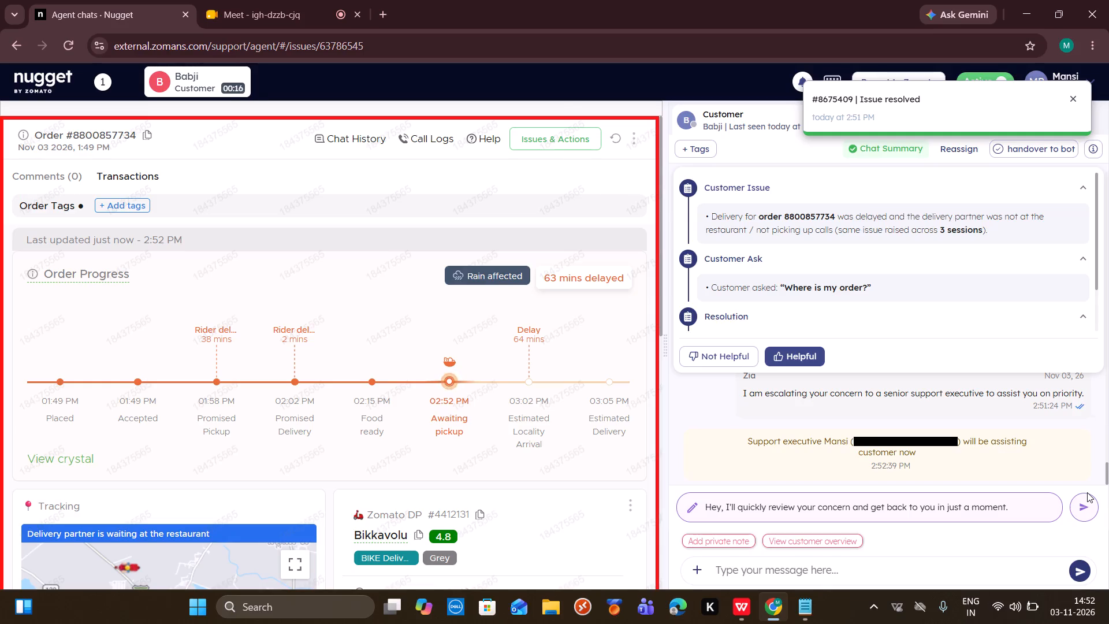
Send the suggested greeting about quickly reviewing the concern to the new customer and rate the chat summary as helpful.
click(1088, 503)
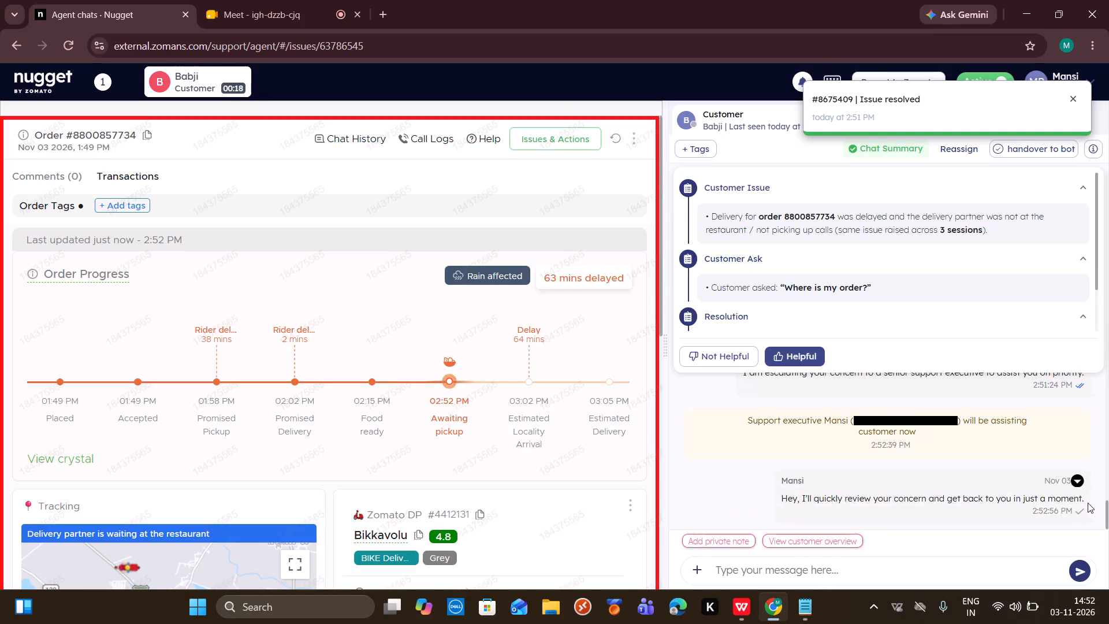
click(787, 361)
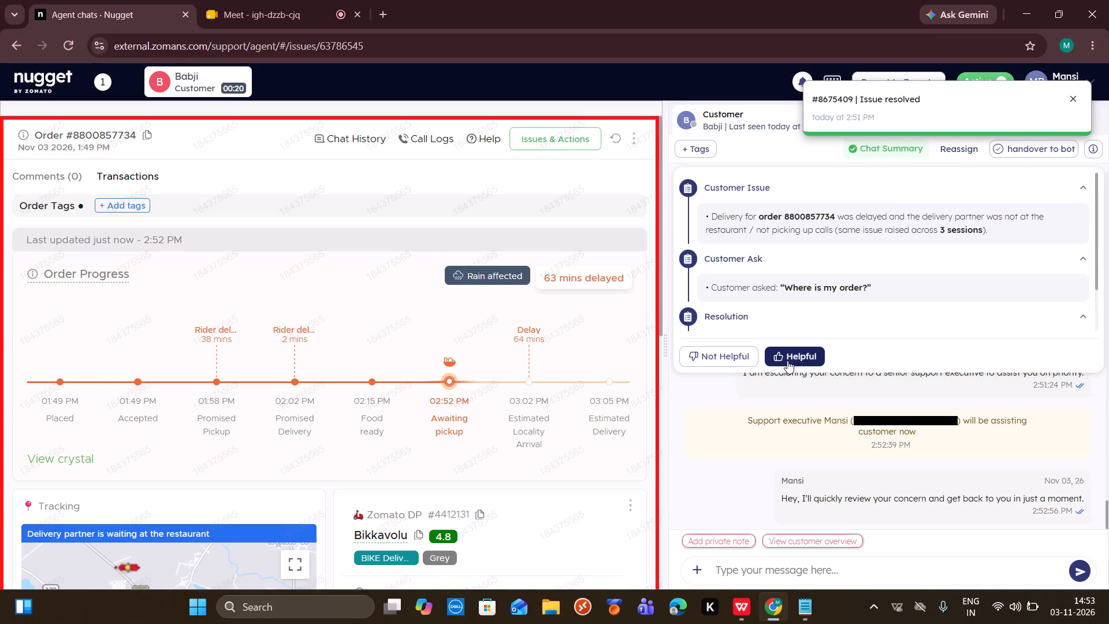
Refresh the order details and send the customer the canned response /CFD/Delay/Ack.
click(610, 142)
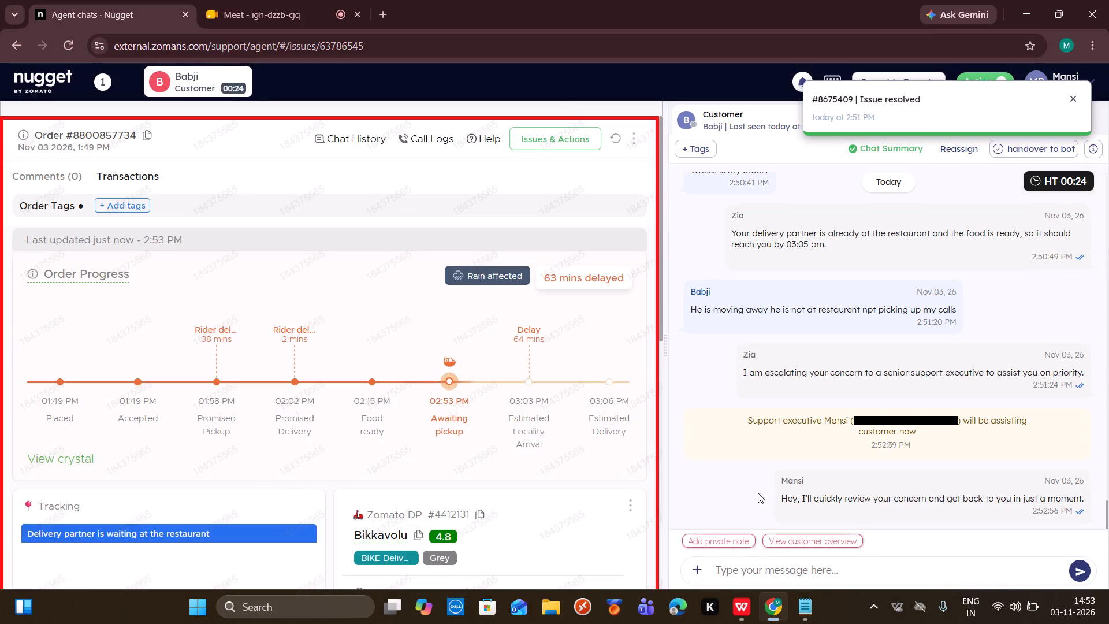
click(745, 567)
text(/delay)
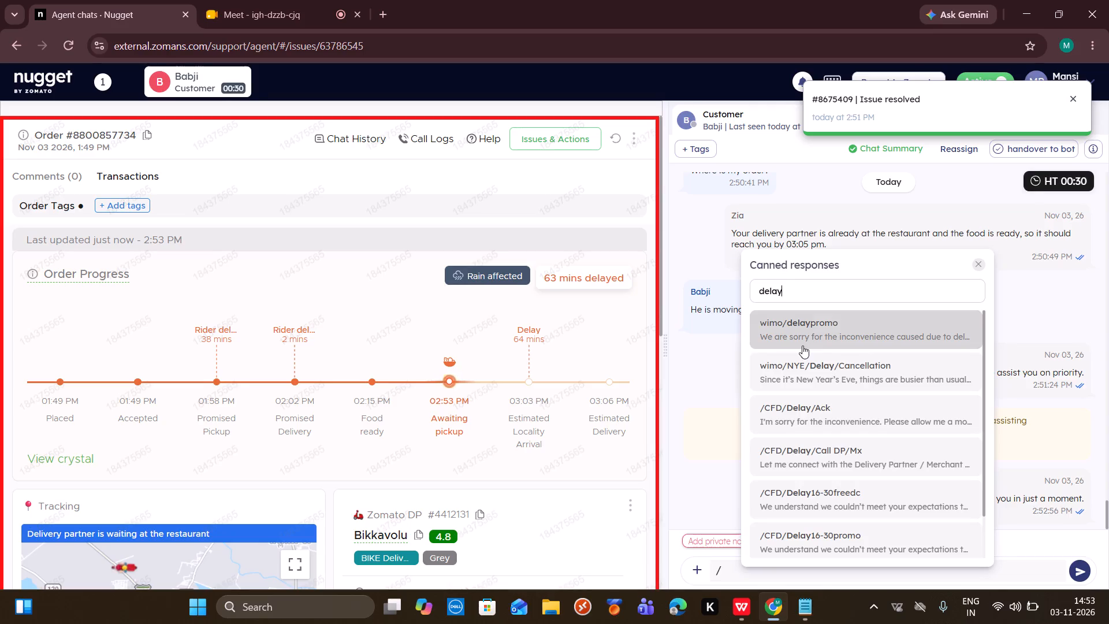
click(802, 415)
key(Return)
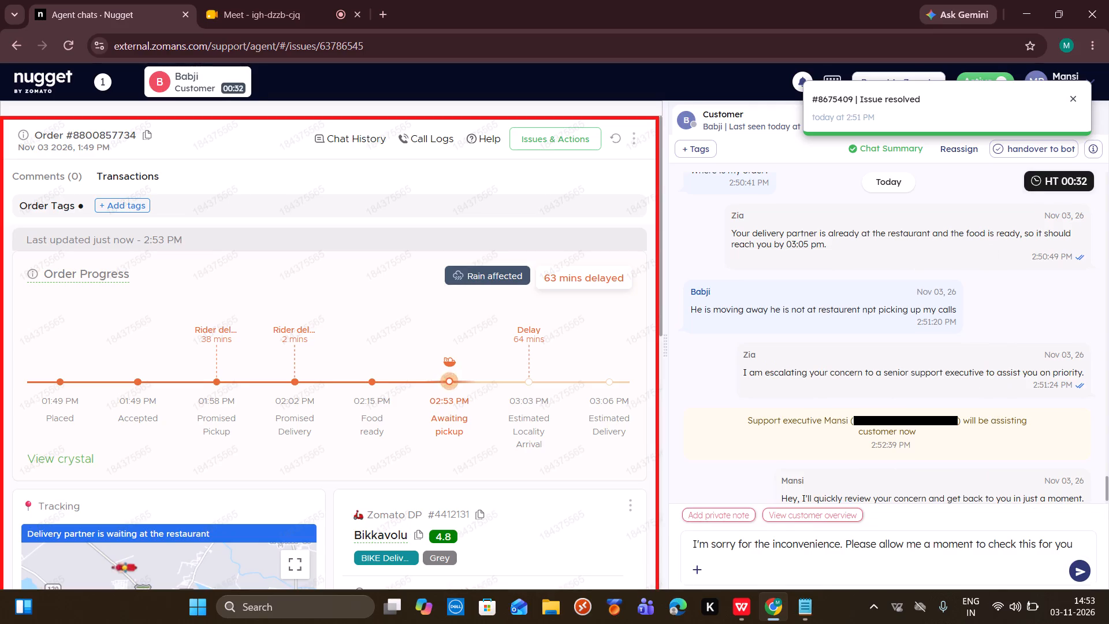
Refresh the order details and place a call to the delivery partner on their first listed number.
click(617, 145)
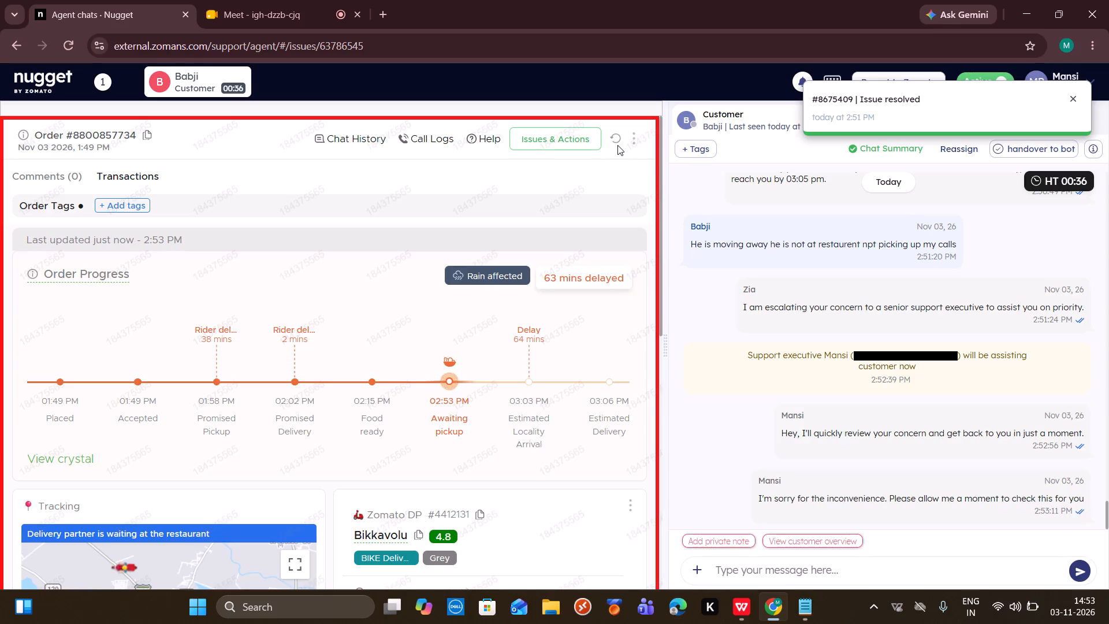
scroll(566, 403, down, 3)
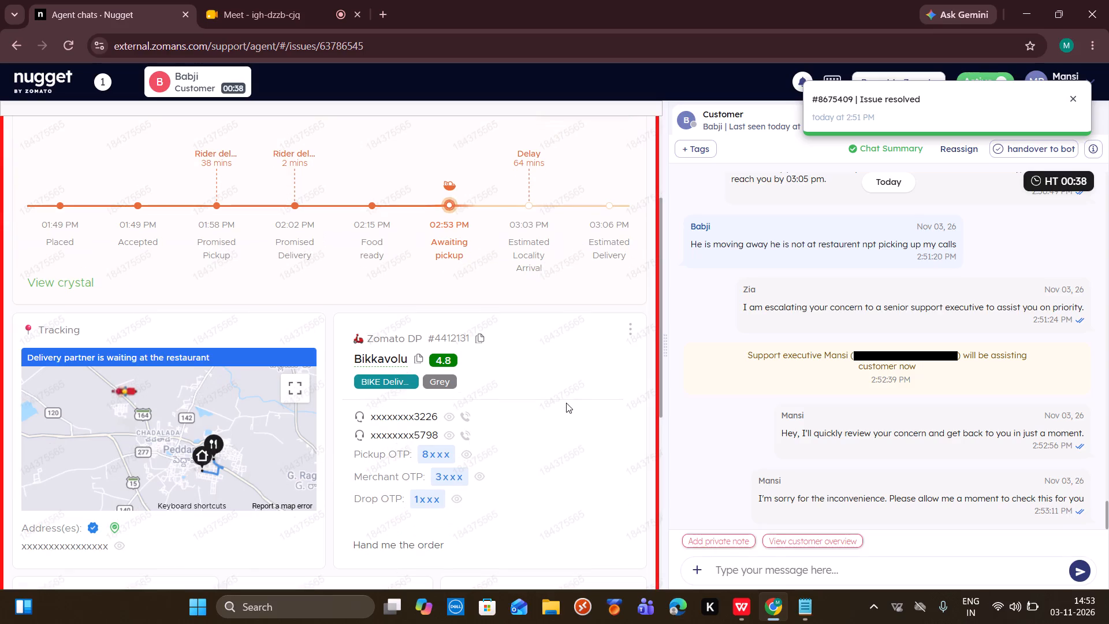
click(464, 415)
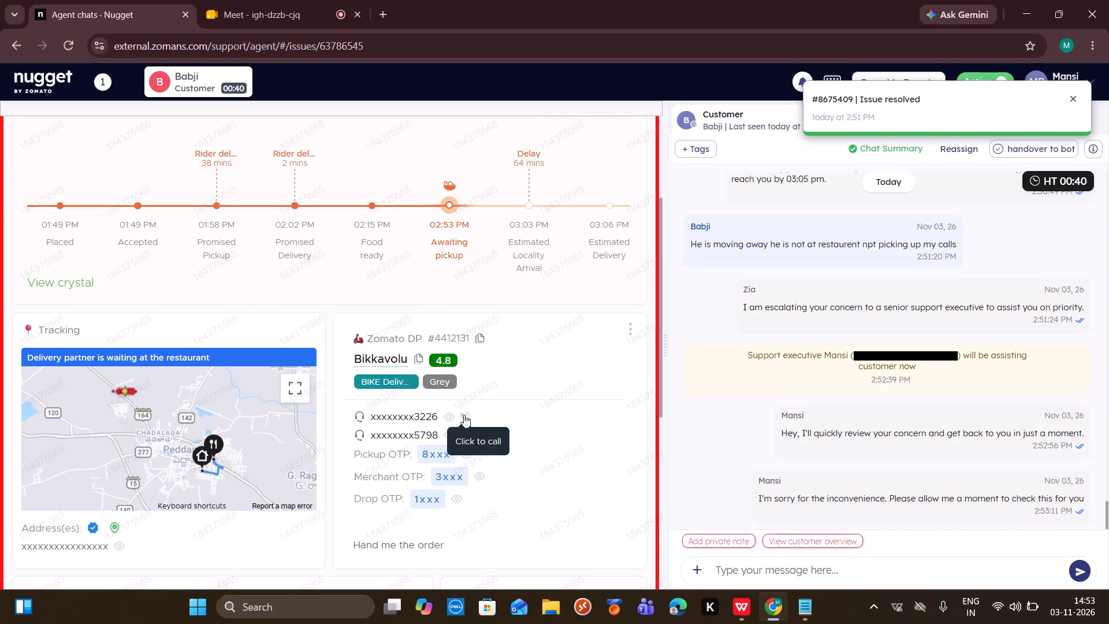
click(575, 421)
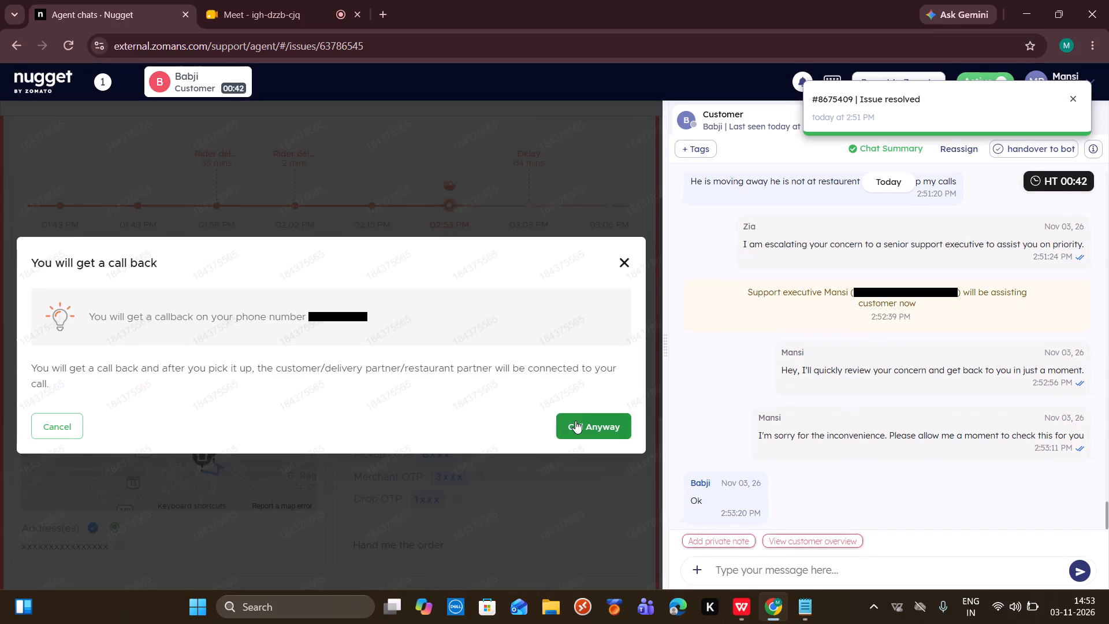
Refresh the order details and check the delivery partner's assignment history.
scroll(575, 421, up, 12)
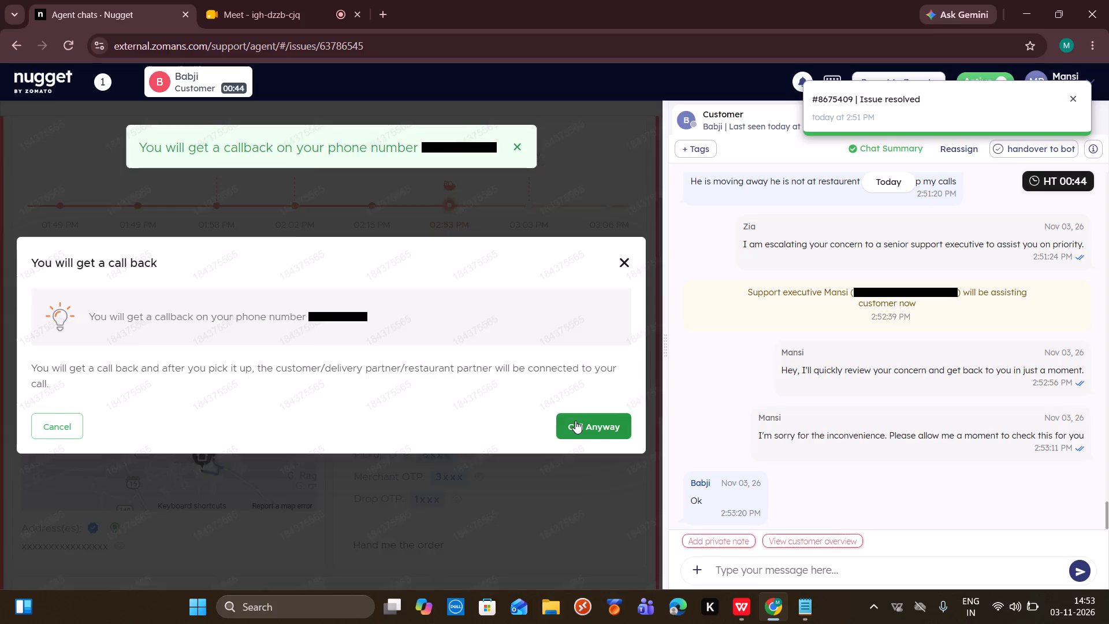
scroll(575, 421, up, 16)
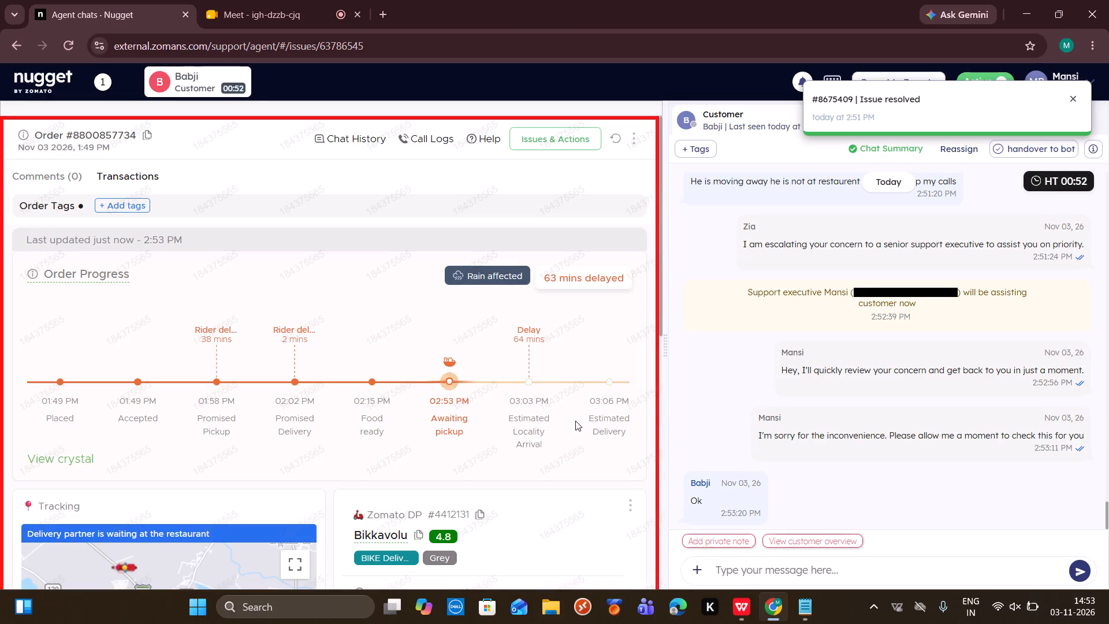
click(610, 138)
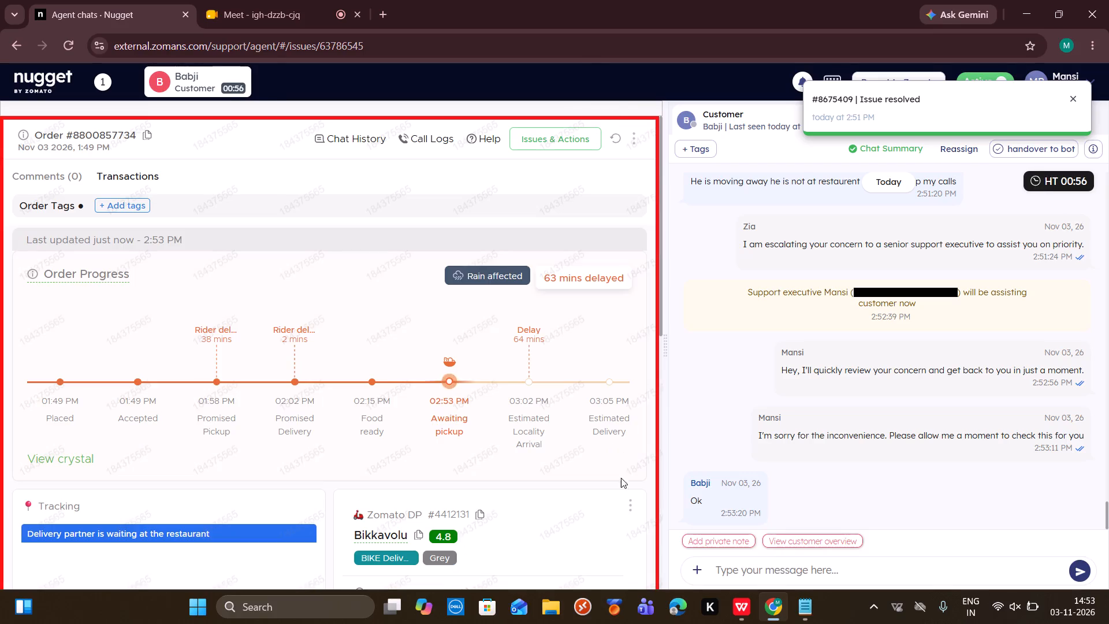
click(631, 503)
click(571, 531)
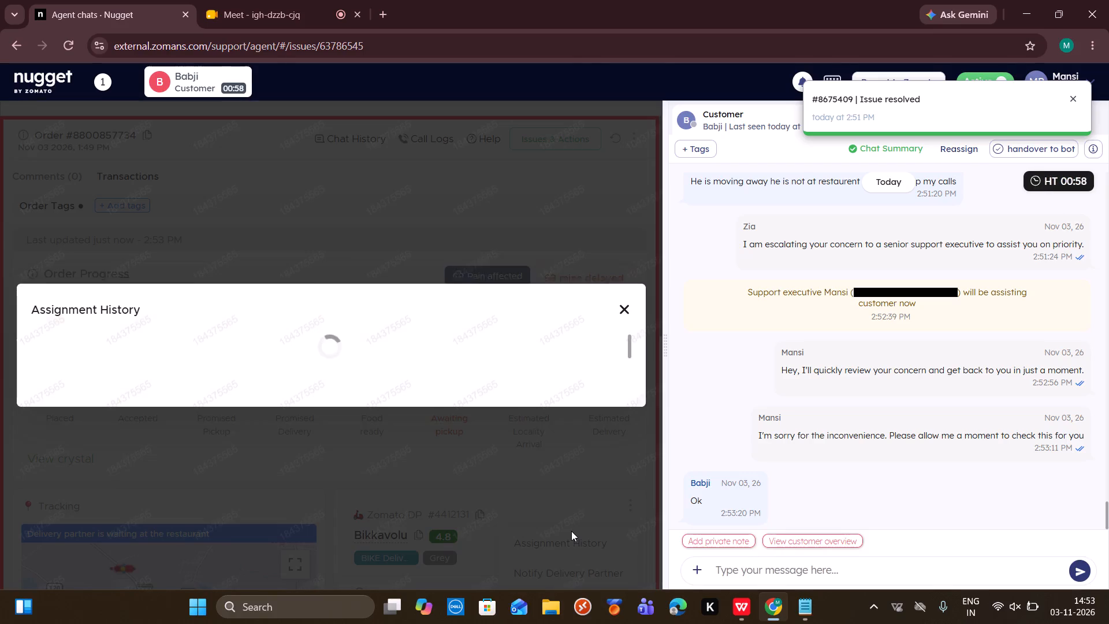
click(548, 488)
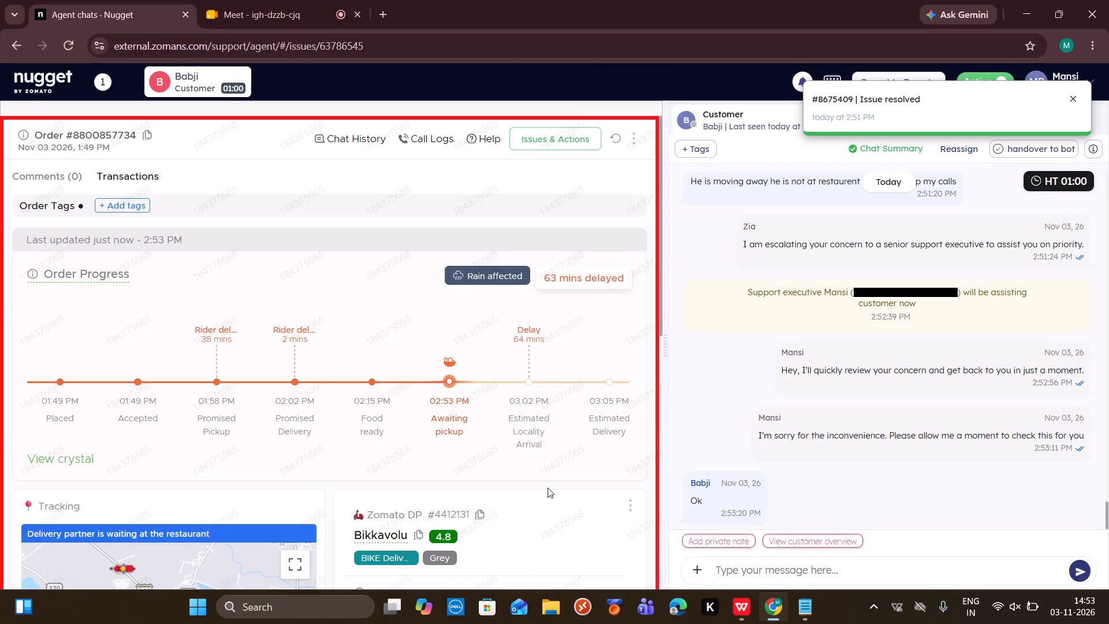
Review the customer's earlier messages and the refreshed order progress, tracking map and order details.
scroll(746, 294, up, 2)
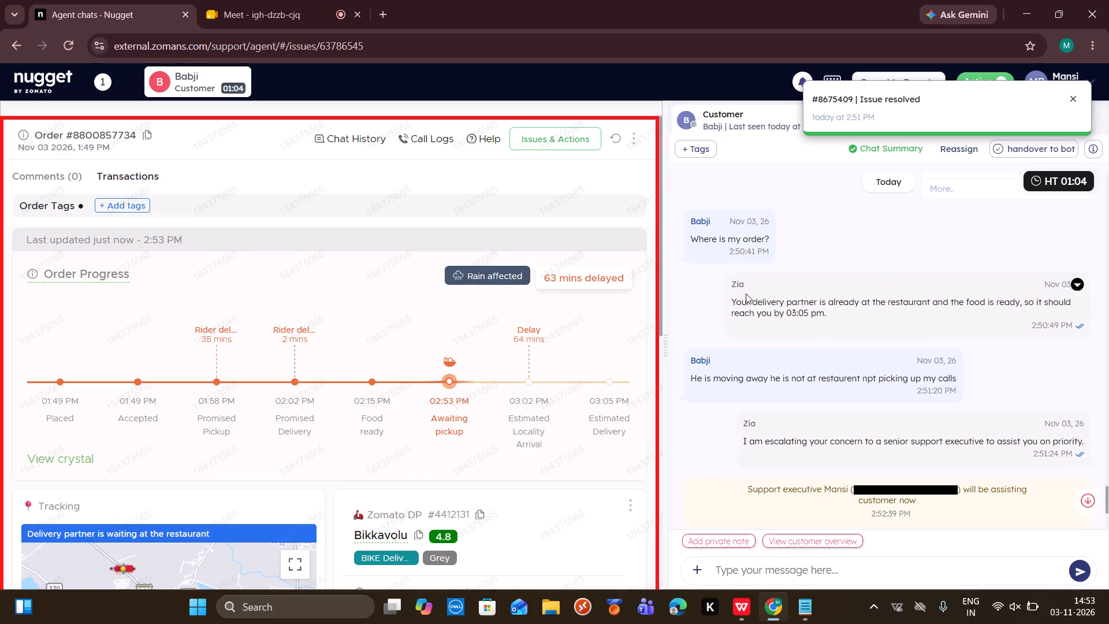
scroll(746, 294, down, 8)
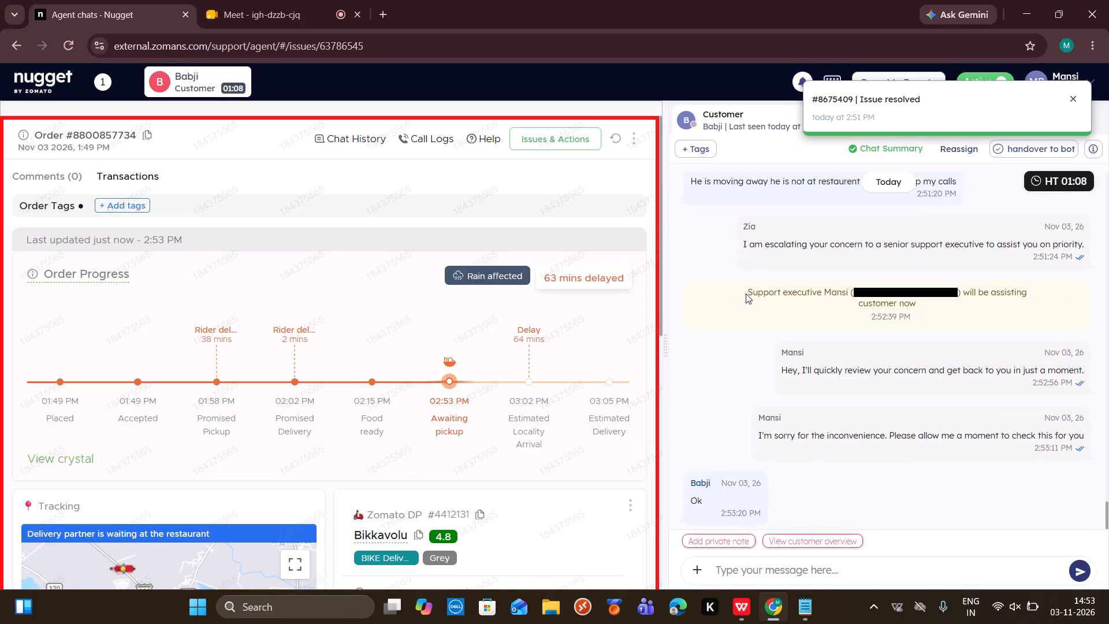
scroll(481, 459, down, 3)
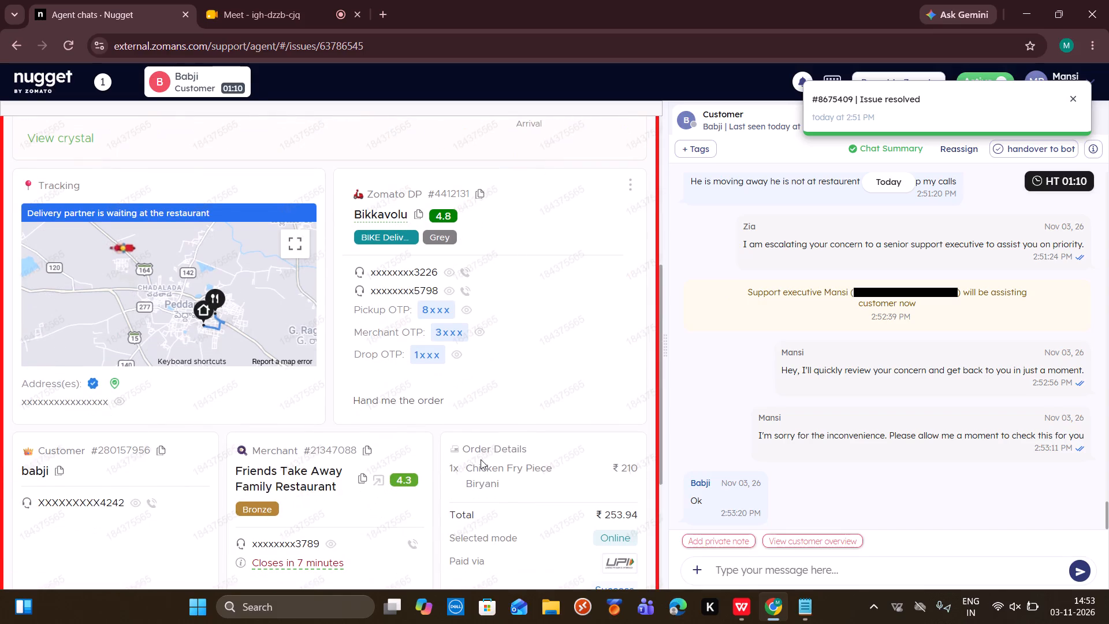
scroll(481, 459, up, 9)
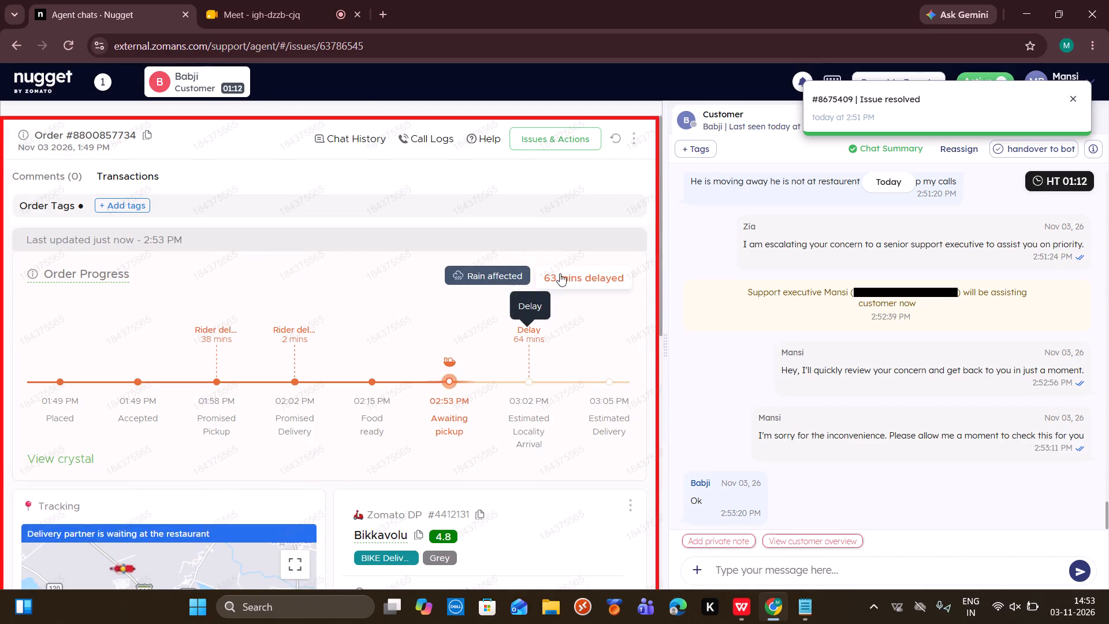
click(617, 139)
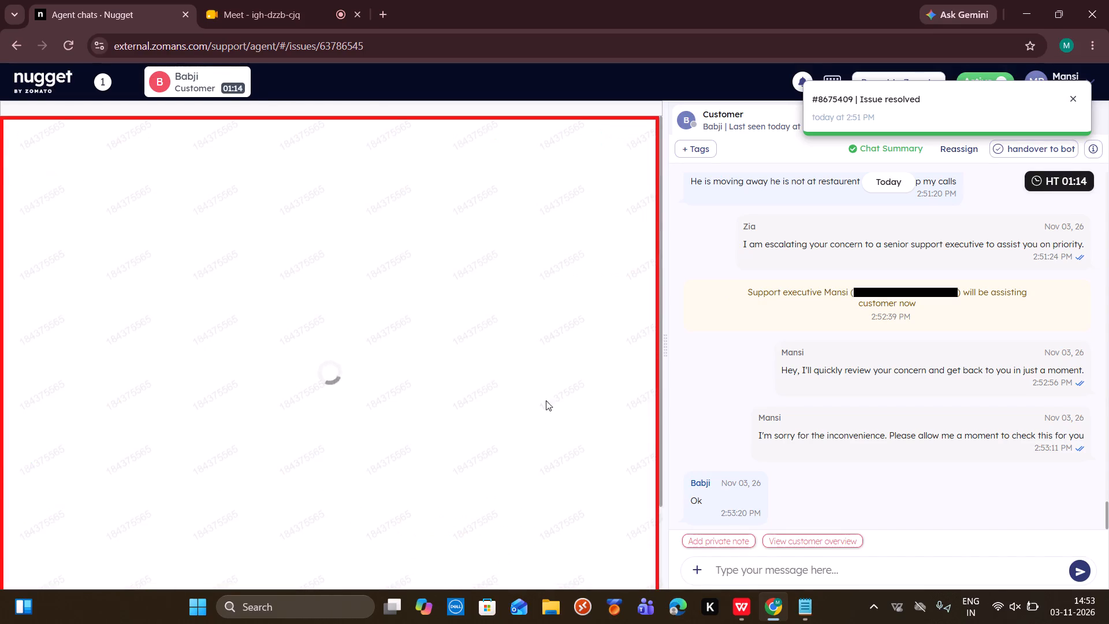
scroll(546, 424, down, 3)
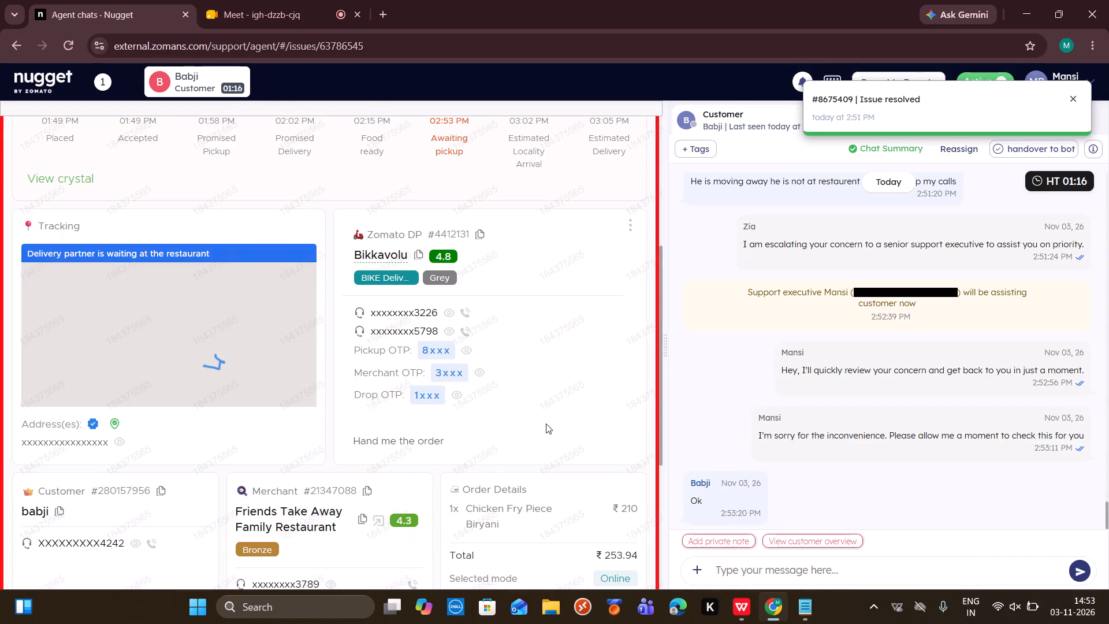
scroll(546, 424, up, 9)
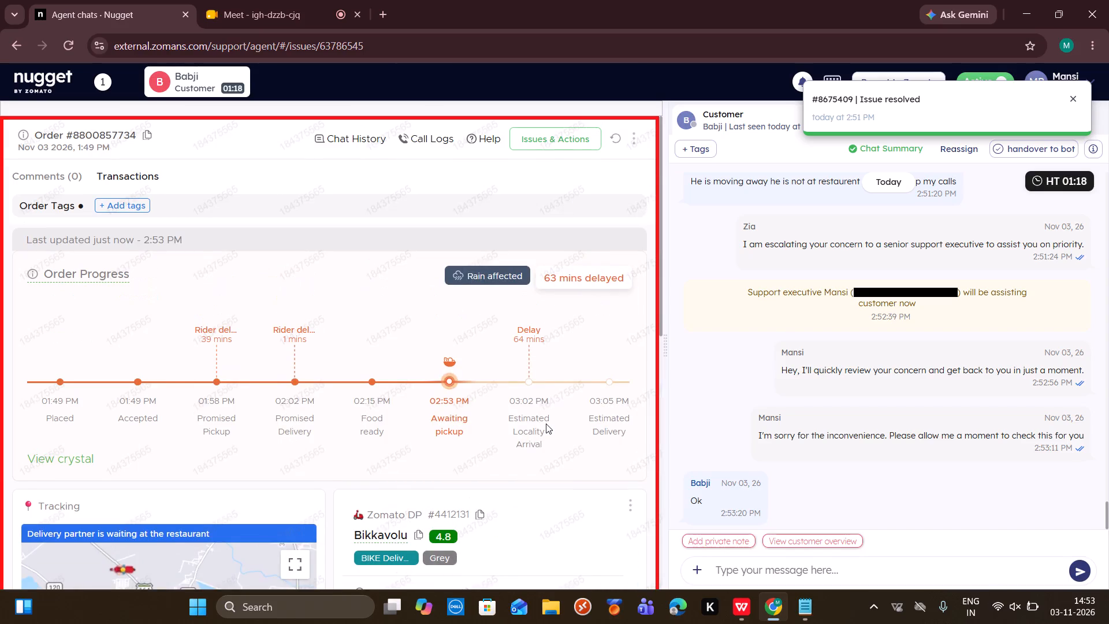
Send the customer the message "I am calling you for better assistance".
click(732, 567)
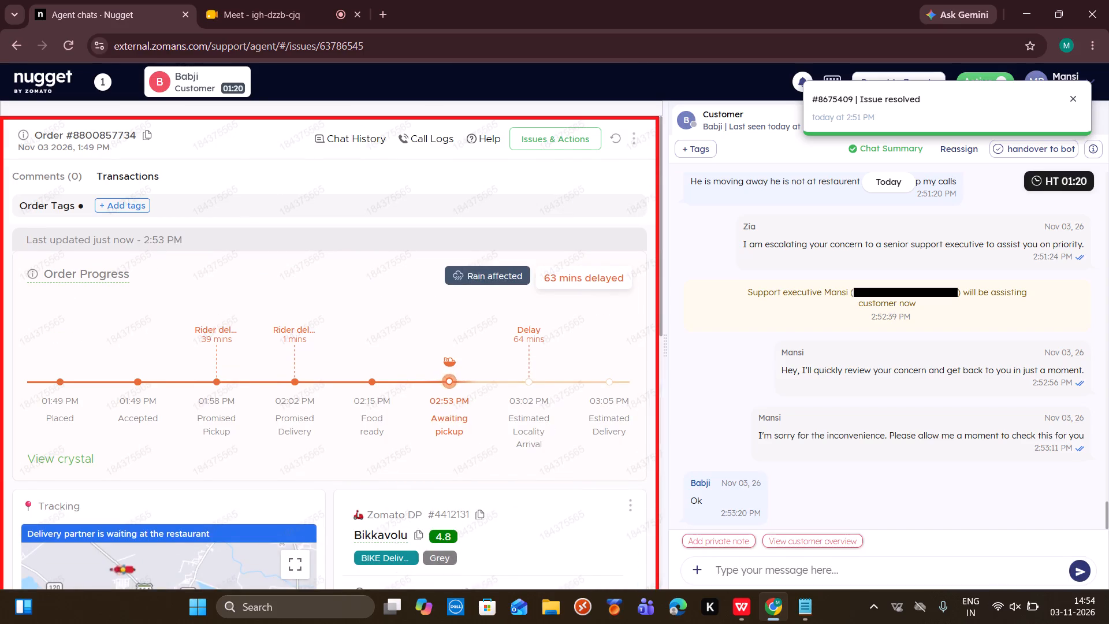
text(I)
key(space)
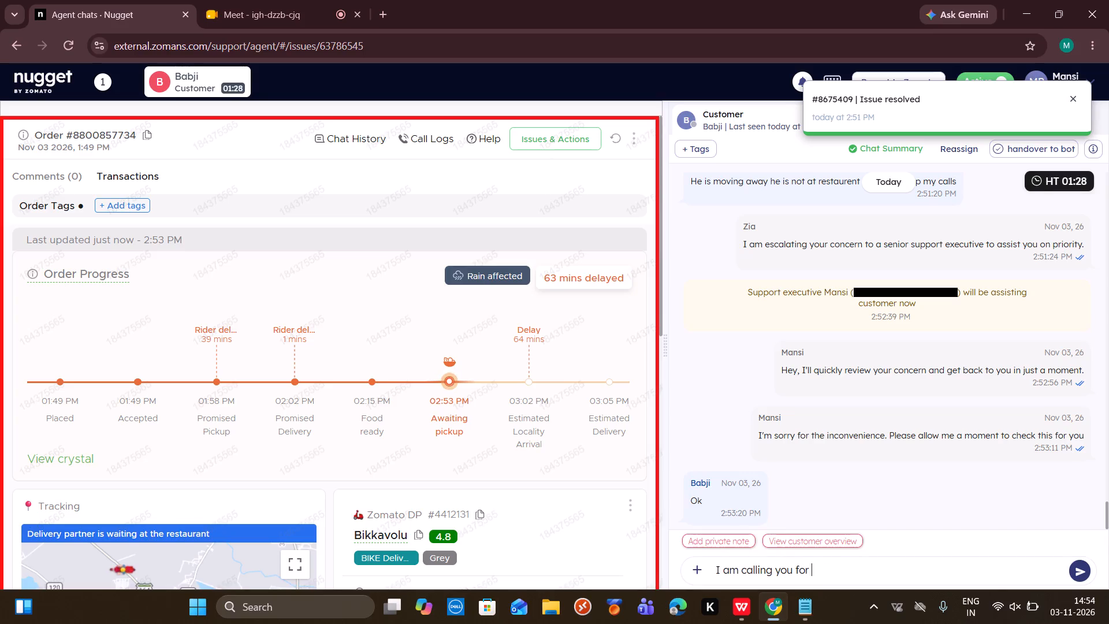
key(space)
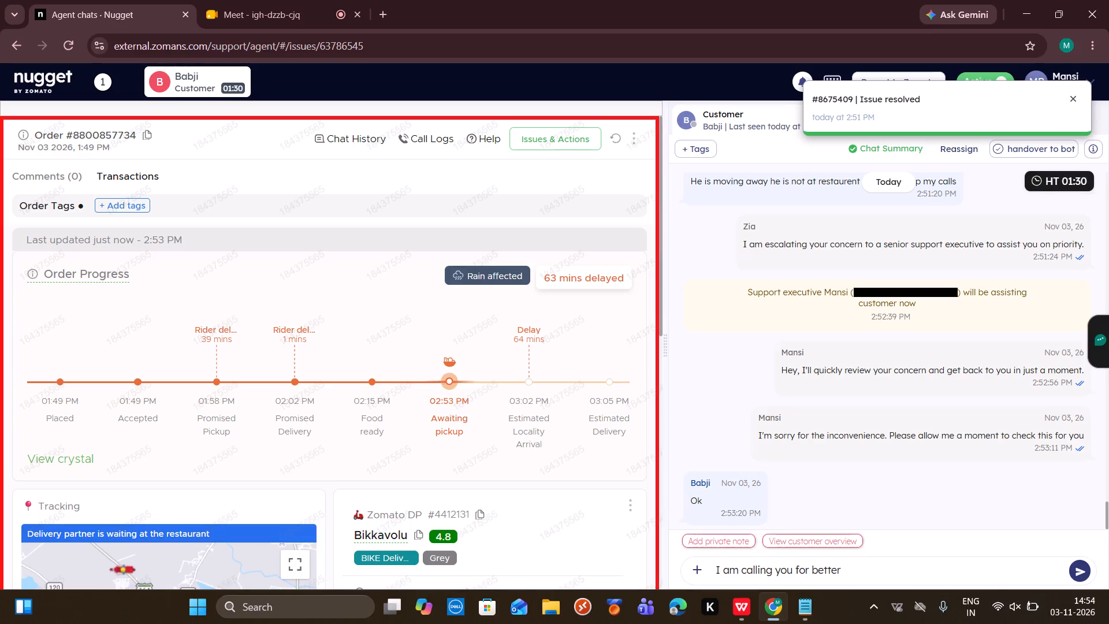
text(assistance)
key(Return)
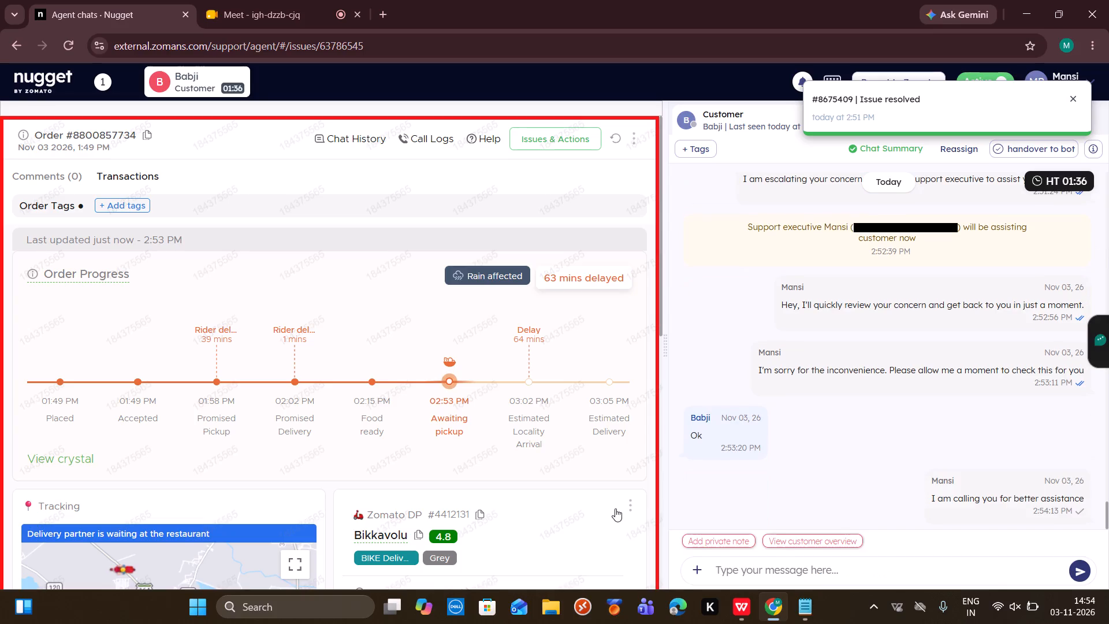
Place a call to the customer from the order's customer details.
scroll(587, 495, down, 8)
scroll(587, 495, up, 1)
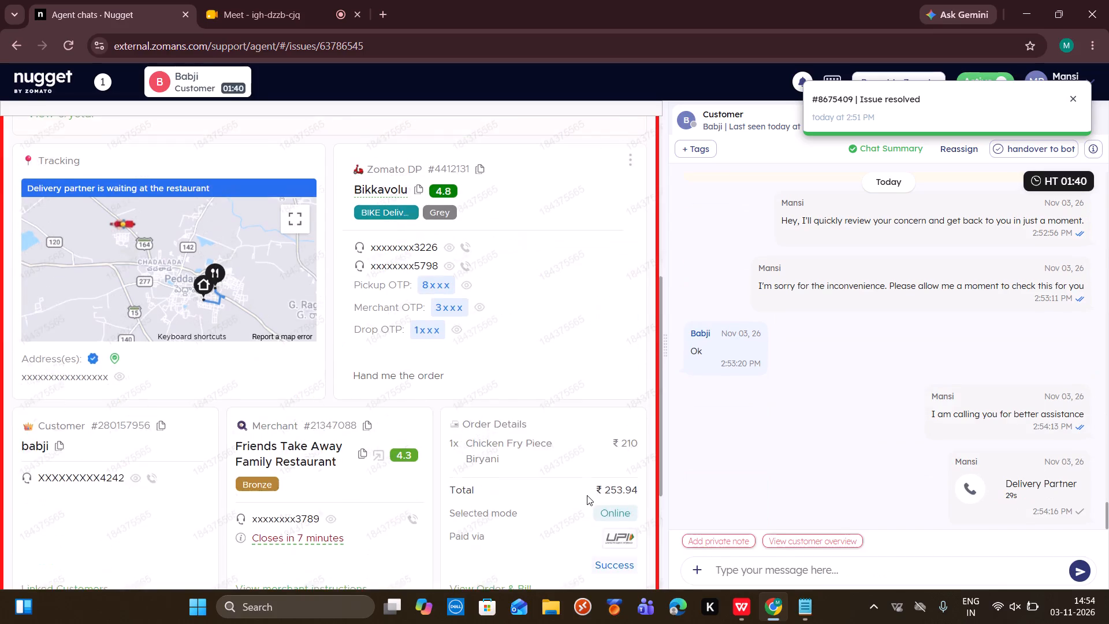
scroll(587, 495, up, 1)
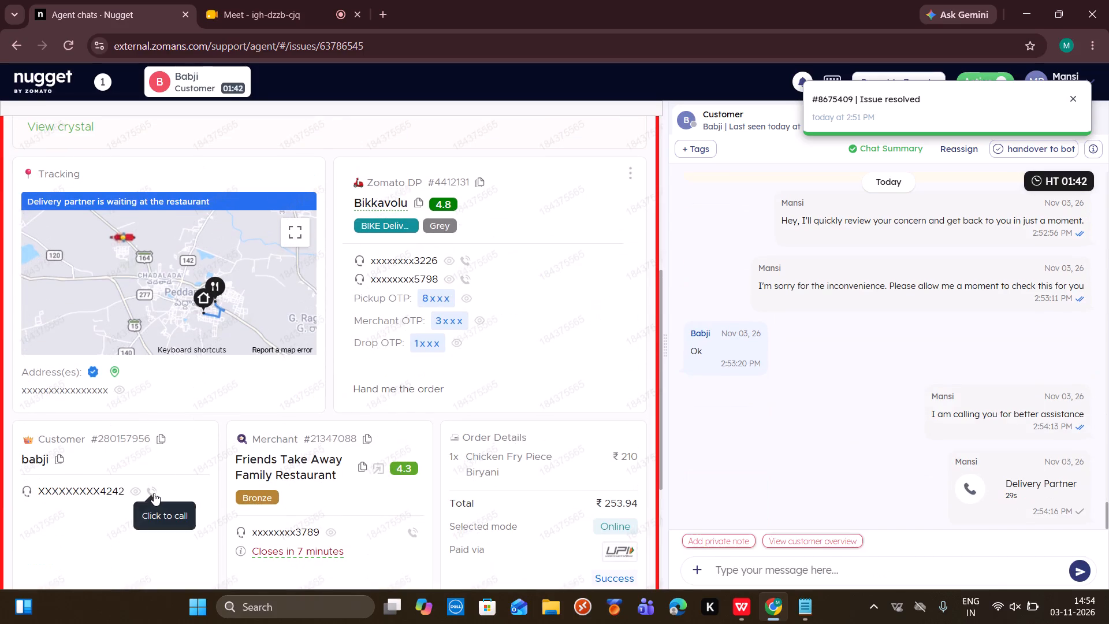
click(154, 493)
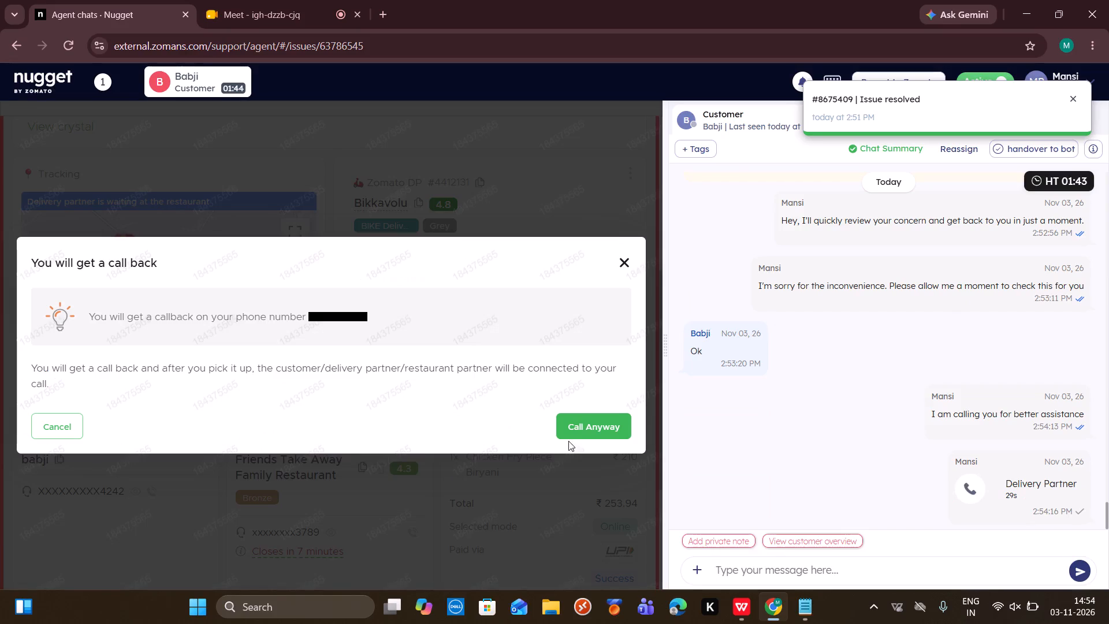
click(584, 429)
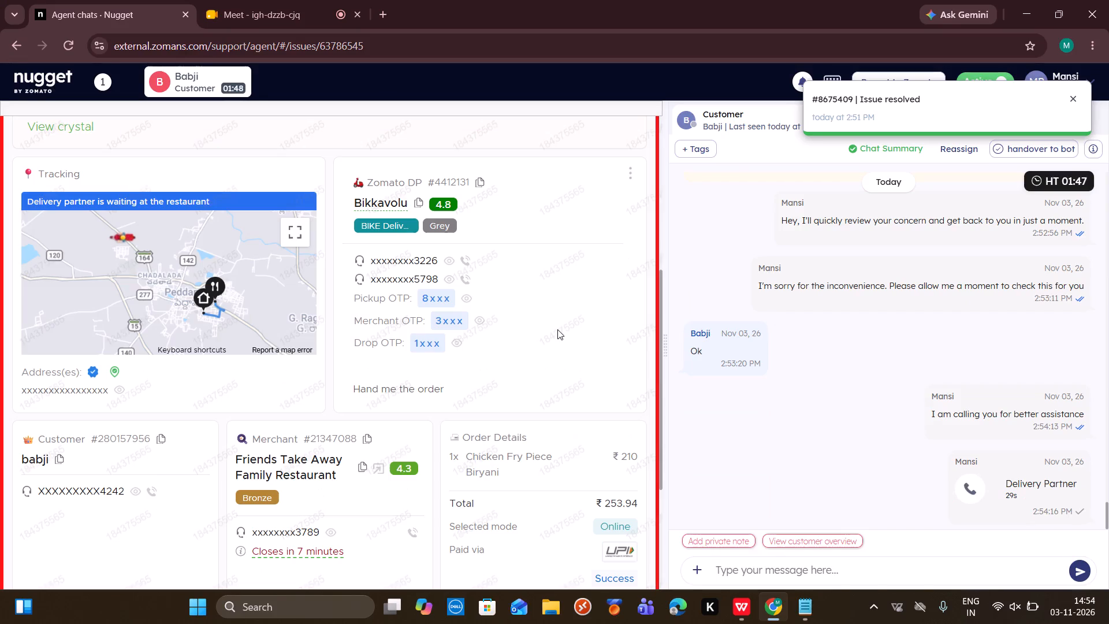
Examine the order progress, tracking and contact details and reread the customer's chat messages.
scroll(557, 329, up, 20)
scroll(557, 329, up, 11)
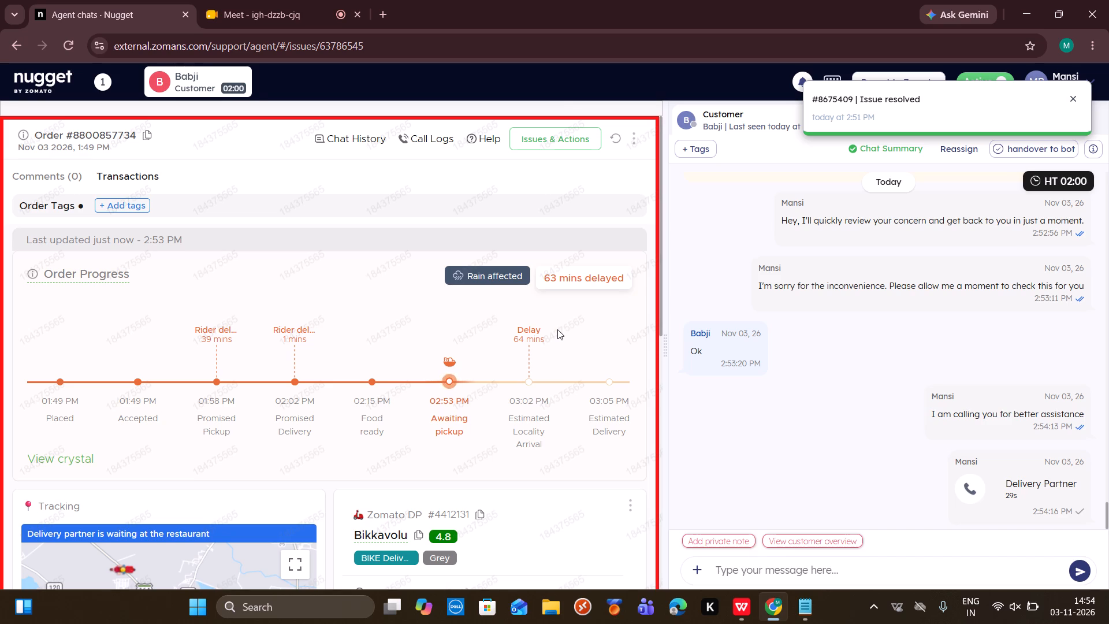
scroll(554, 411, down, 4)
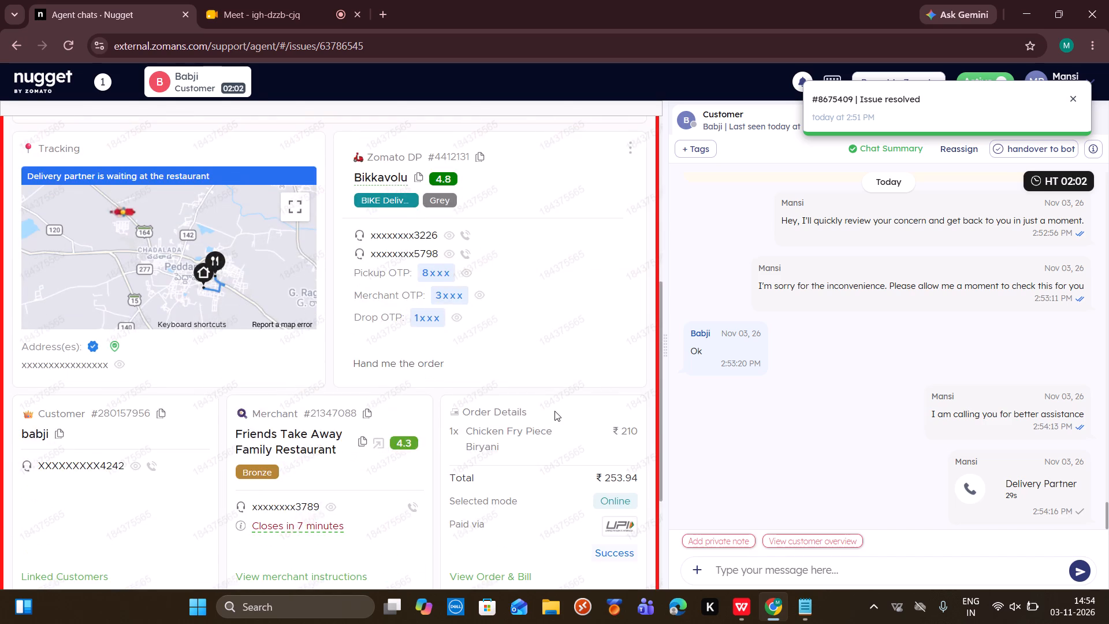
scroll(554, 411, up, 9)
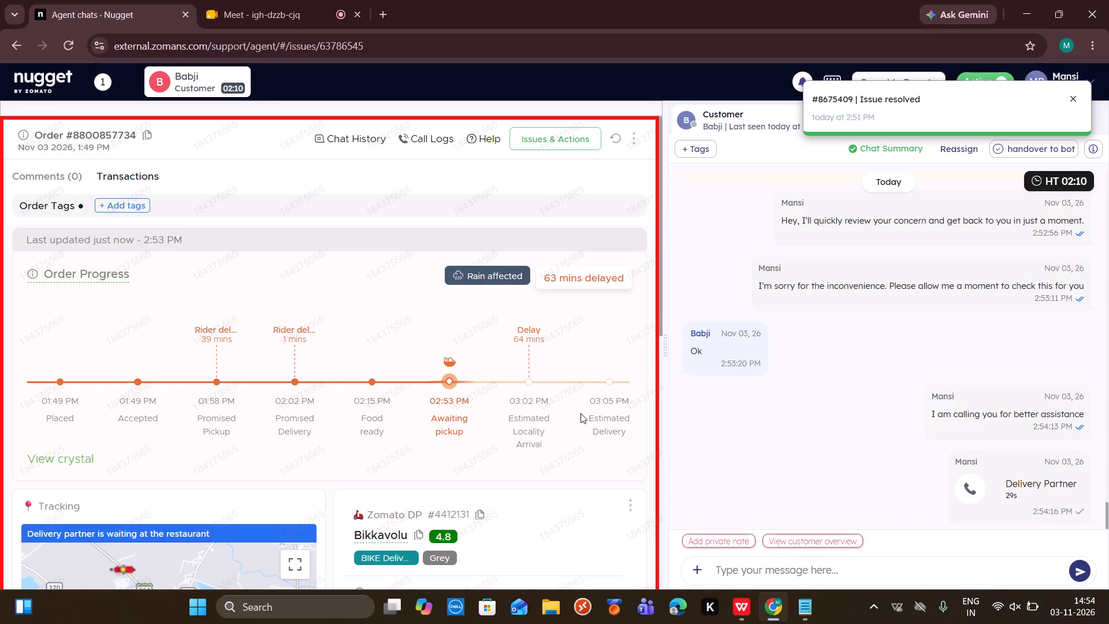
scroll(822, 396, up, 4)
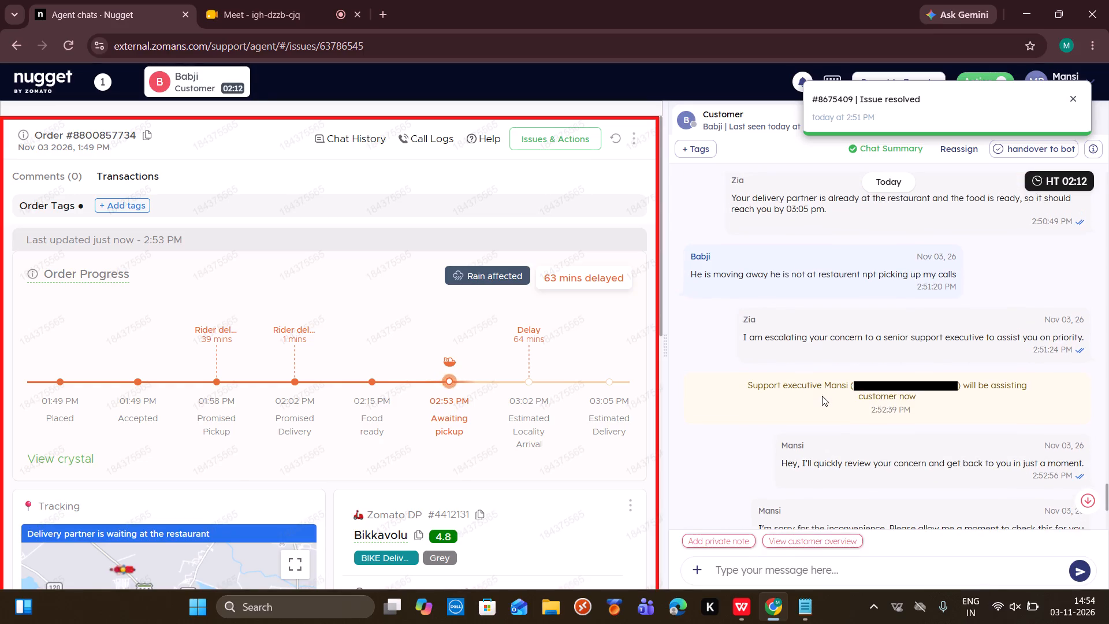
scroll(822, 396, up, 2)
scroll(822, 396, down, 18)
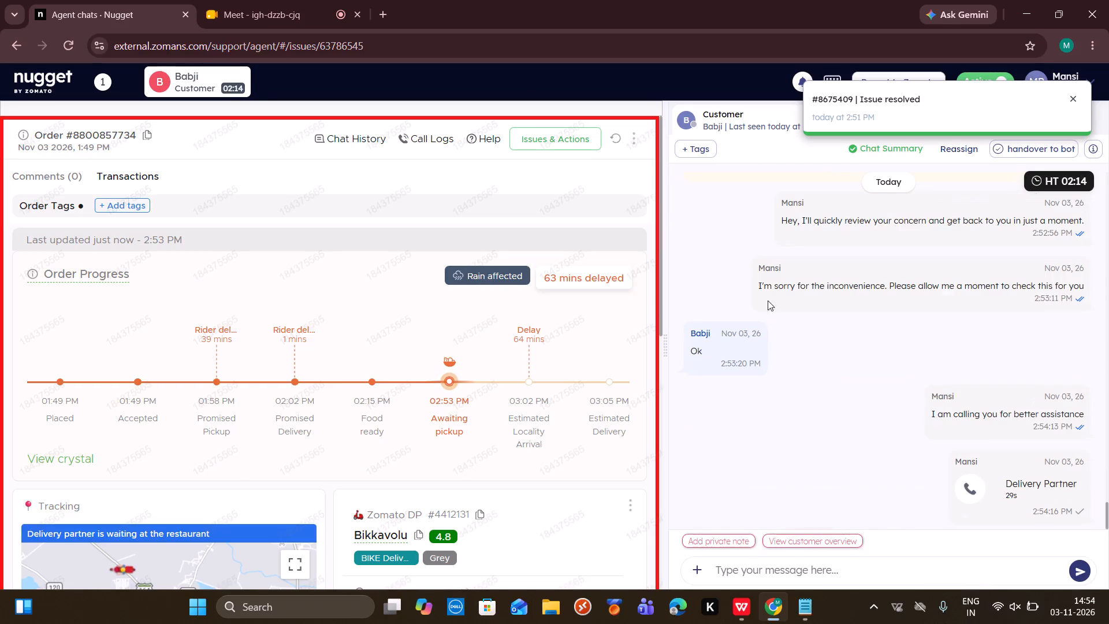
Refresh the order details, reread the customer's chat messages, and examine the order progress, tracking and delivery partner information.
click(619, 145)
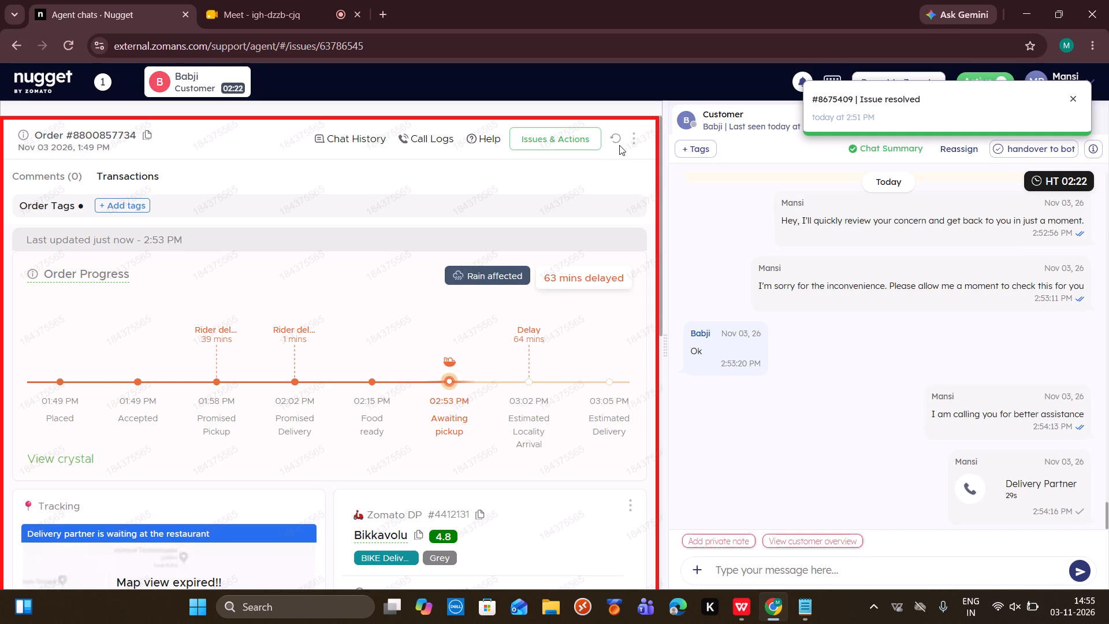
scroll(753, 257, up, 3)
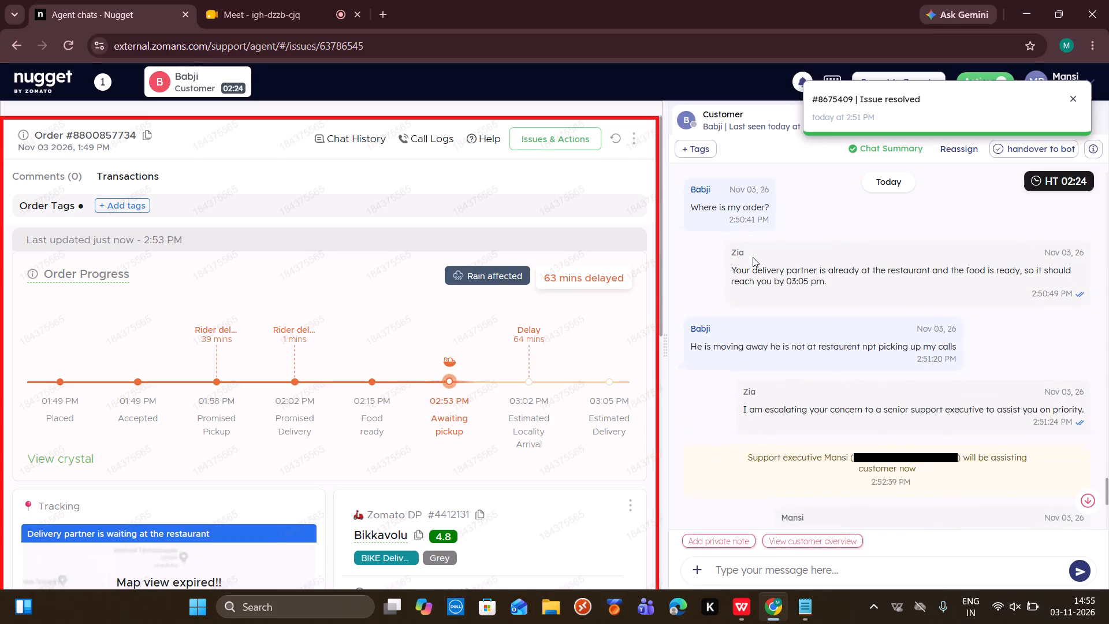
scroll(753, 257, up, 1)
scroll(753, 257, down, 3)
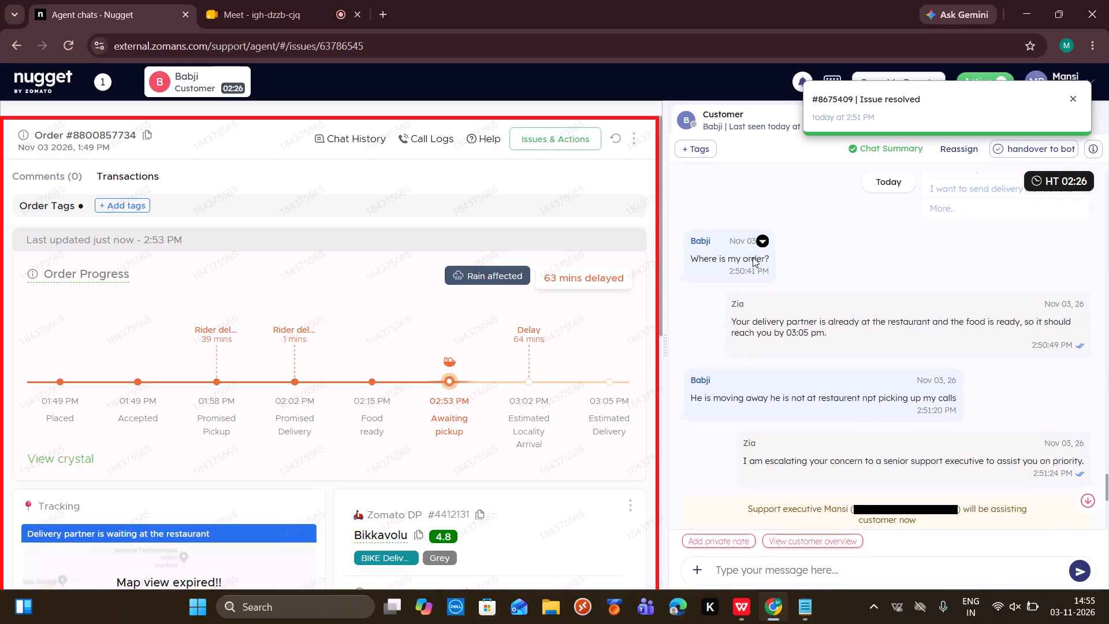
scroll(753, 257, down, 14)
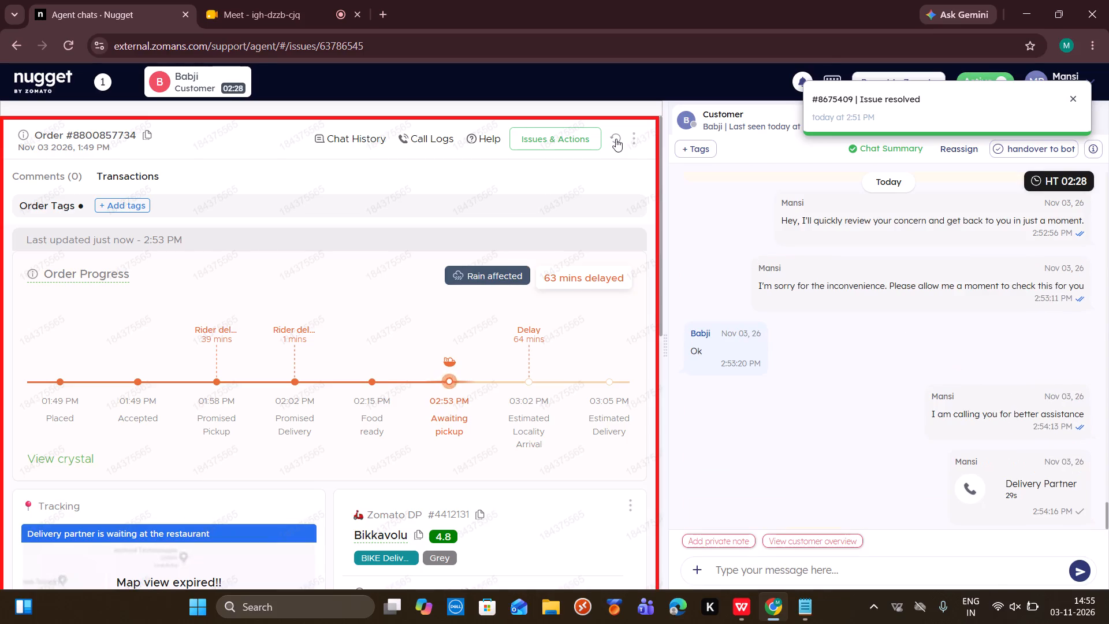
click(616, 139)
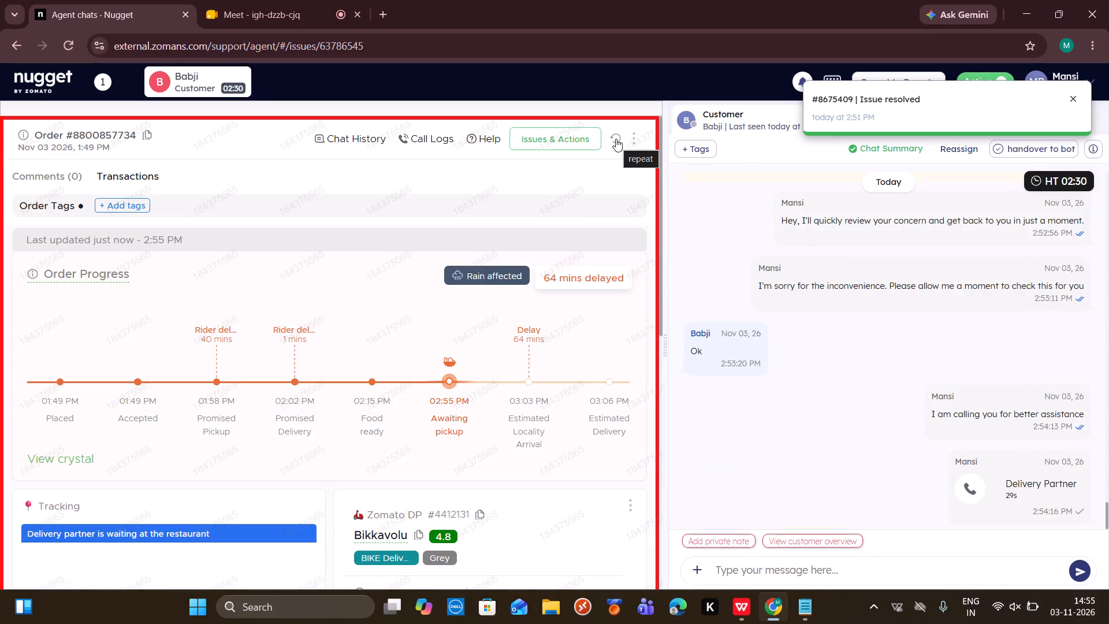
click(616, 139)
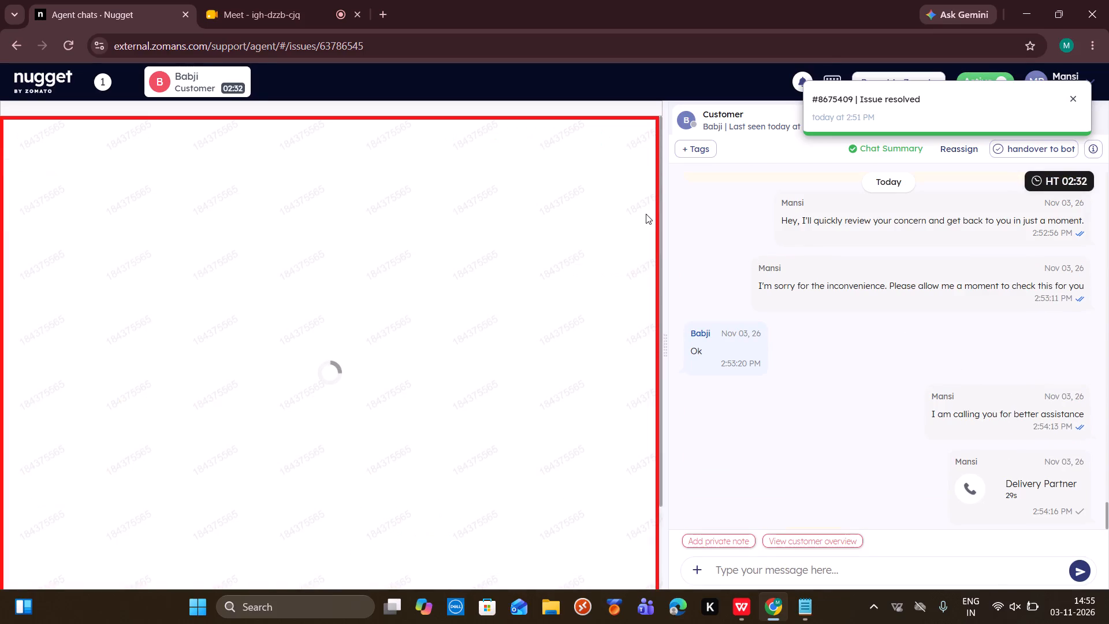
scroll(798, 407, down, 3)
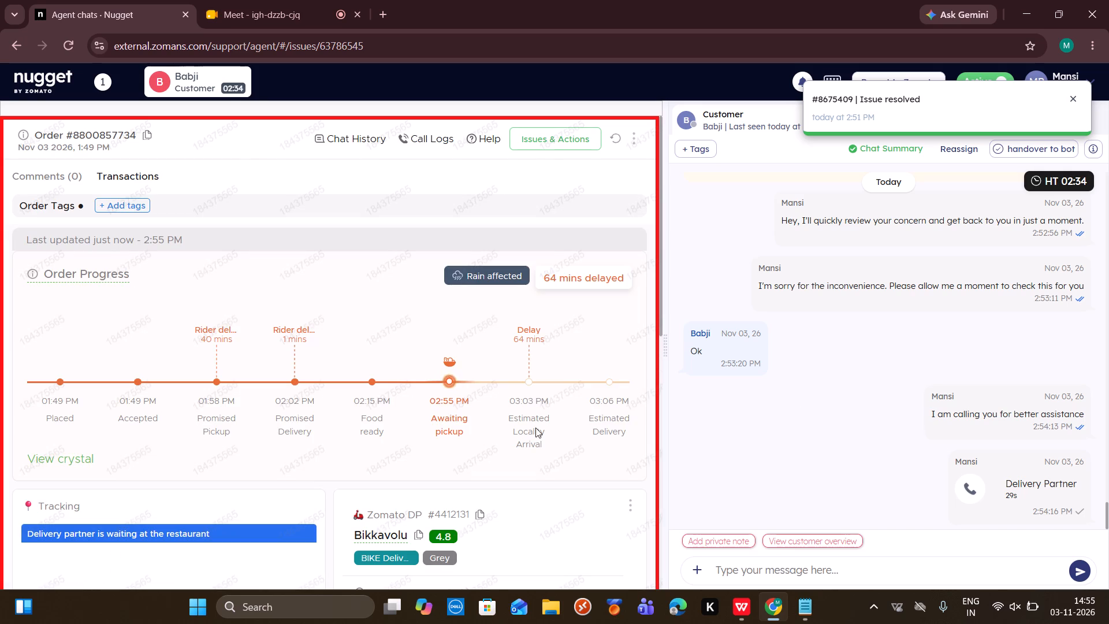
scroll(534, 474, down, 2)
scroll(534, 474, up, 6)
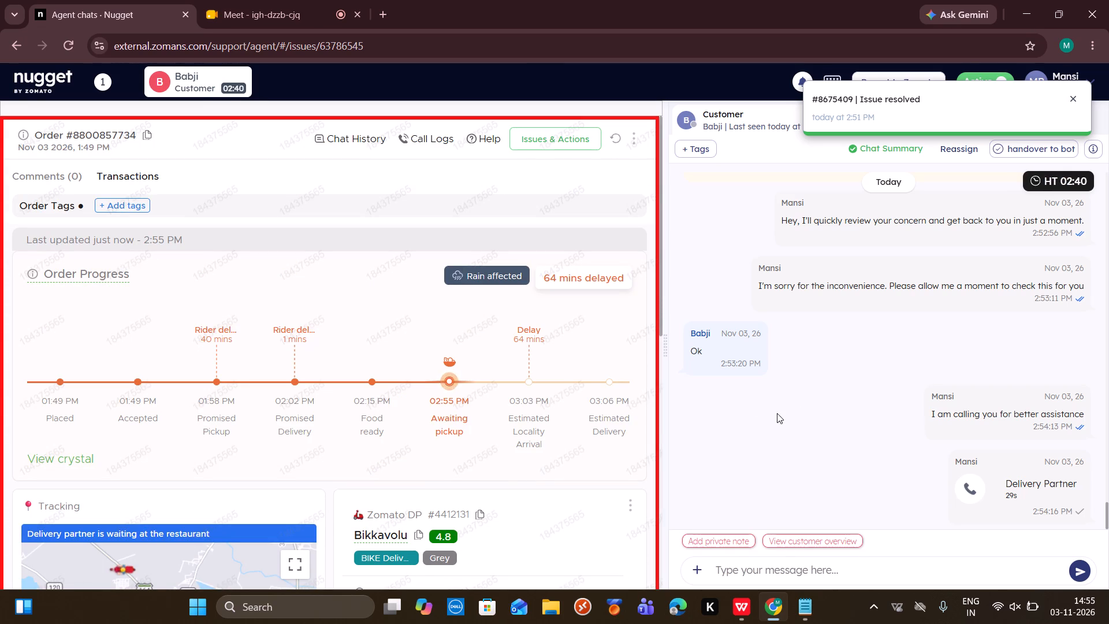
scroll(777, 413, down, 1)
scroll(560, 508, down, 1)
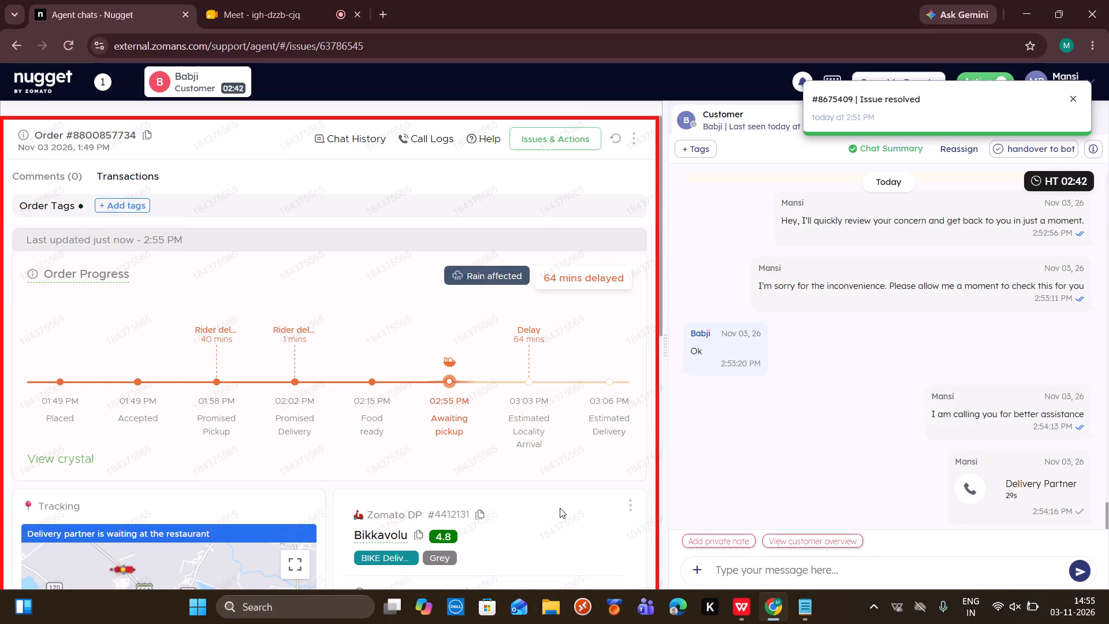
scroll(560, 508, down, 2)
scroll(560, 508, up, 4)
scroll(807, 403, right, 1)
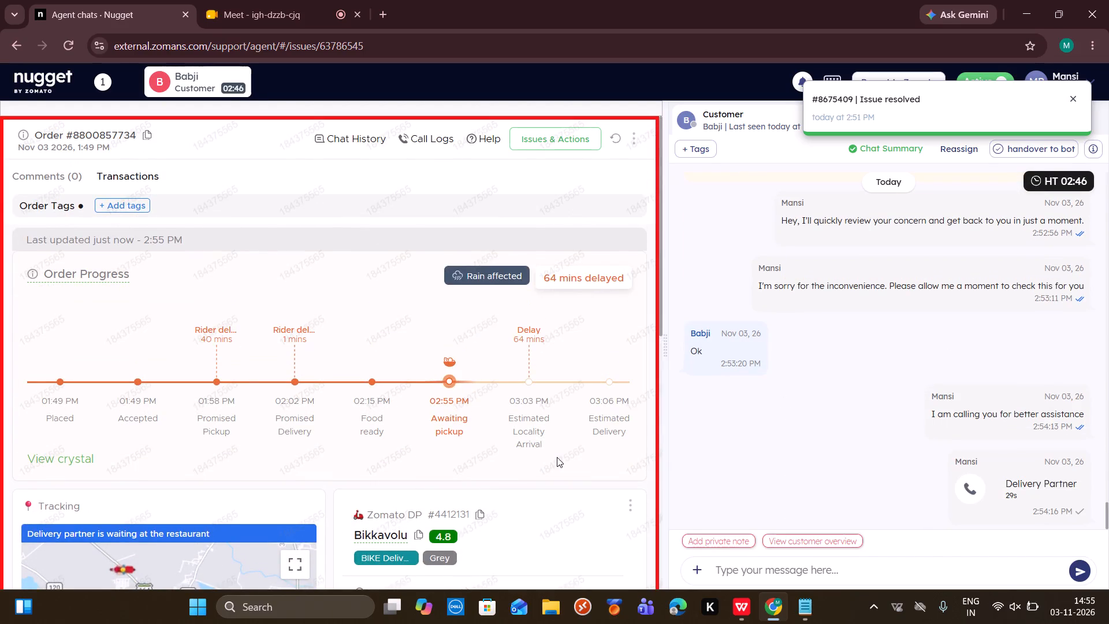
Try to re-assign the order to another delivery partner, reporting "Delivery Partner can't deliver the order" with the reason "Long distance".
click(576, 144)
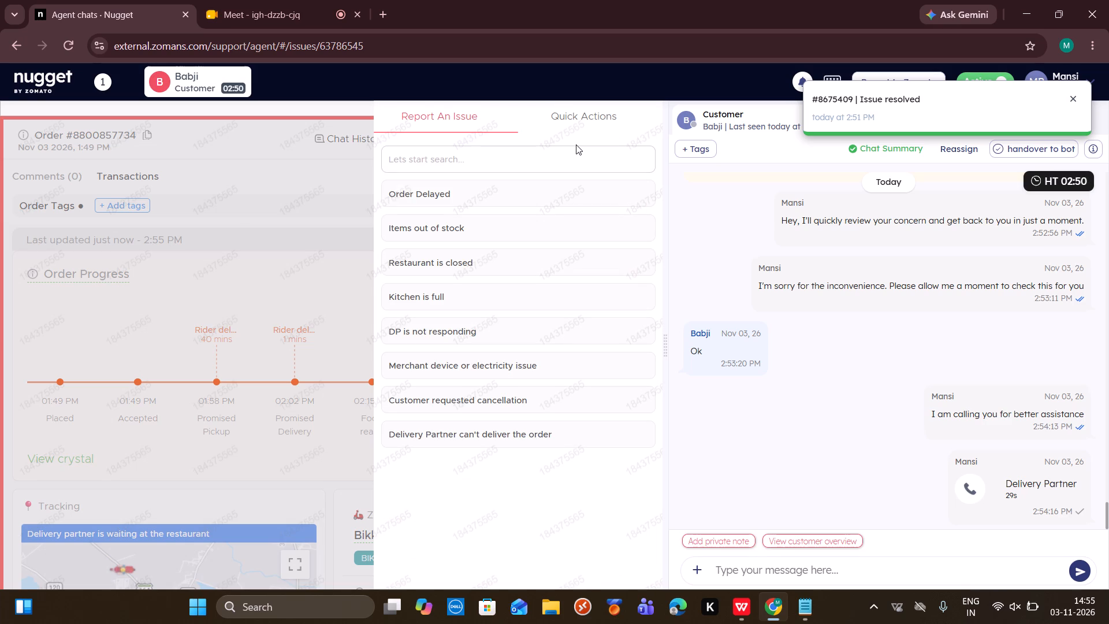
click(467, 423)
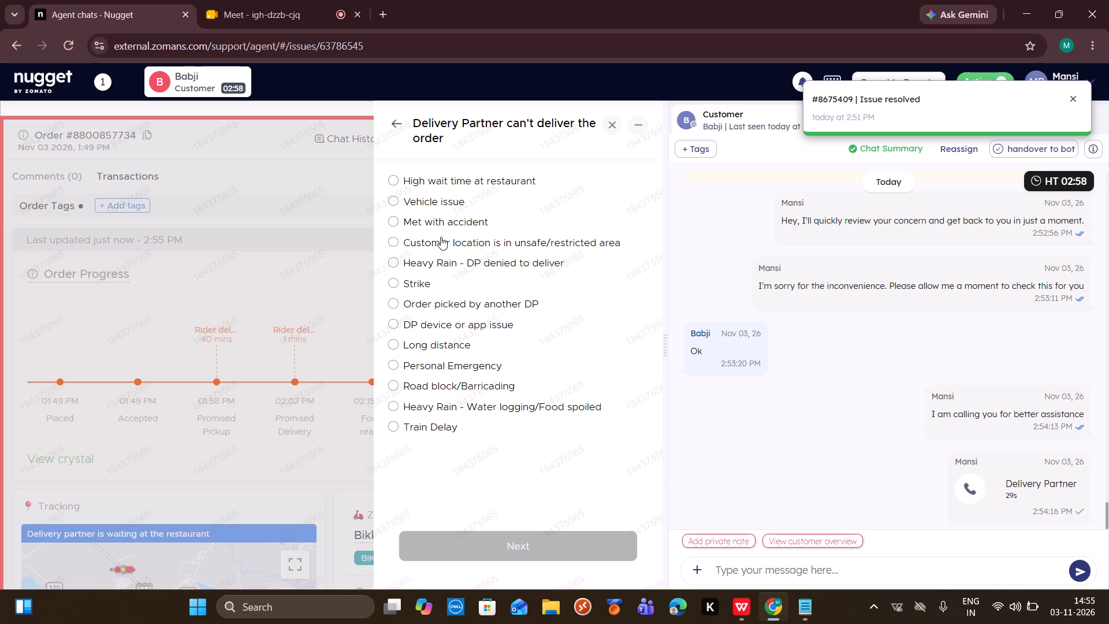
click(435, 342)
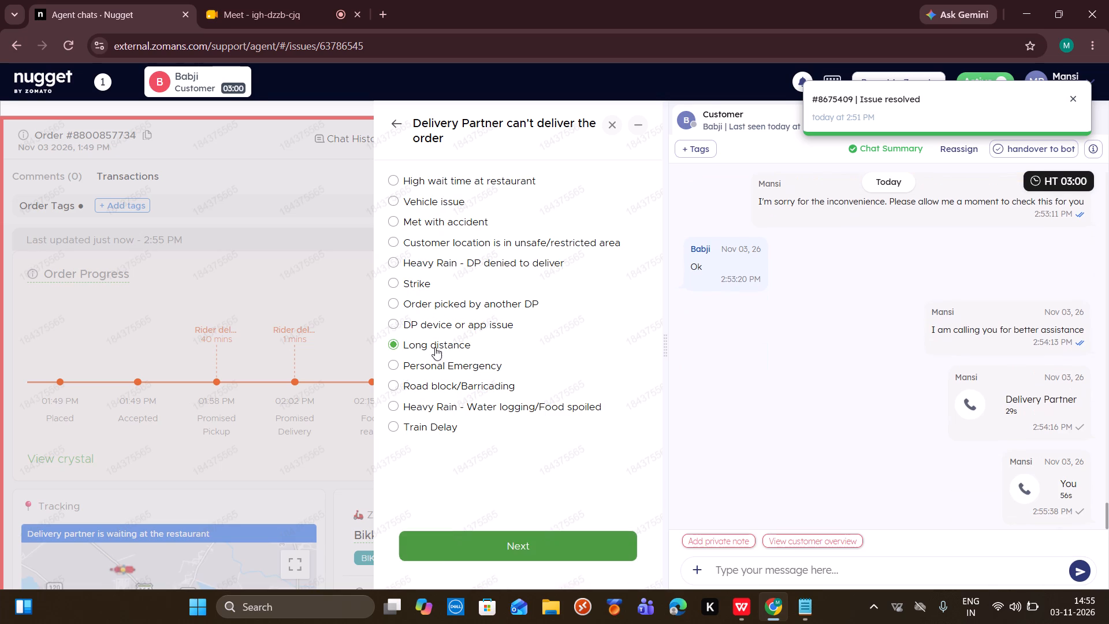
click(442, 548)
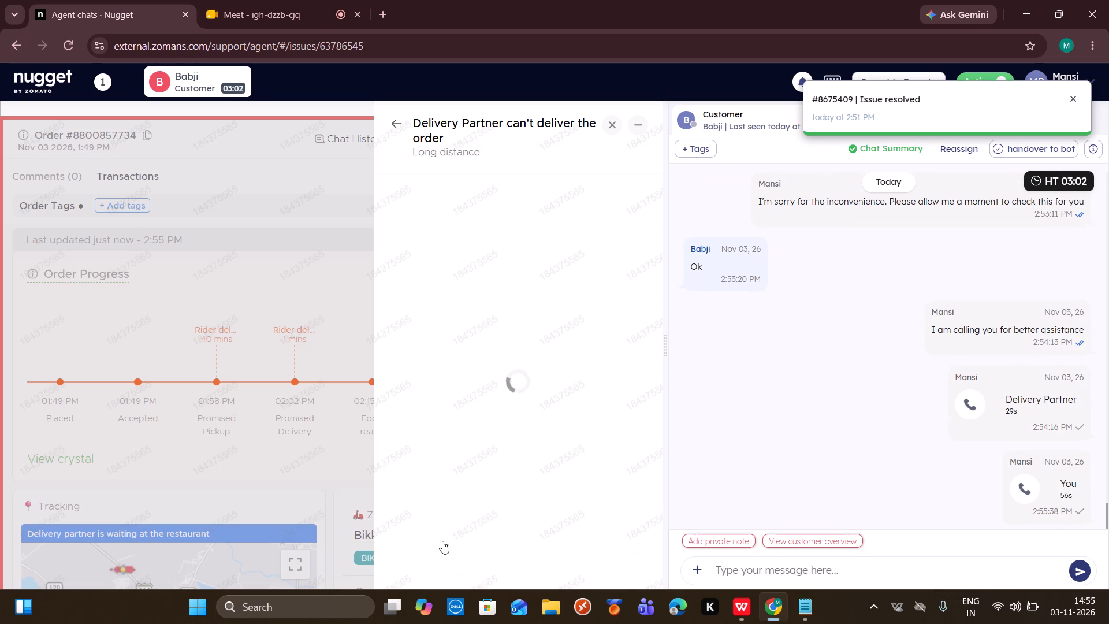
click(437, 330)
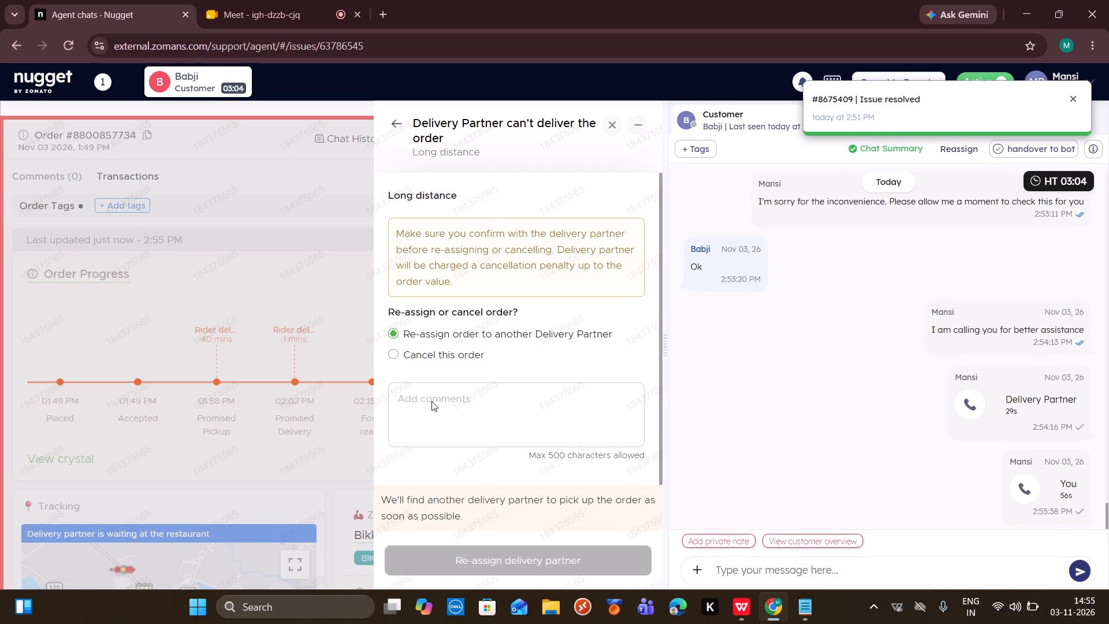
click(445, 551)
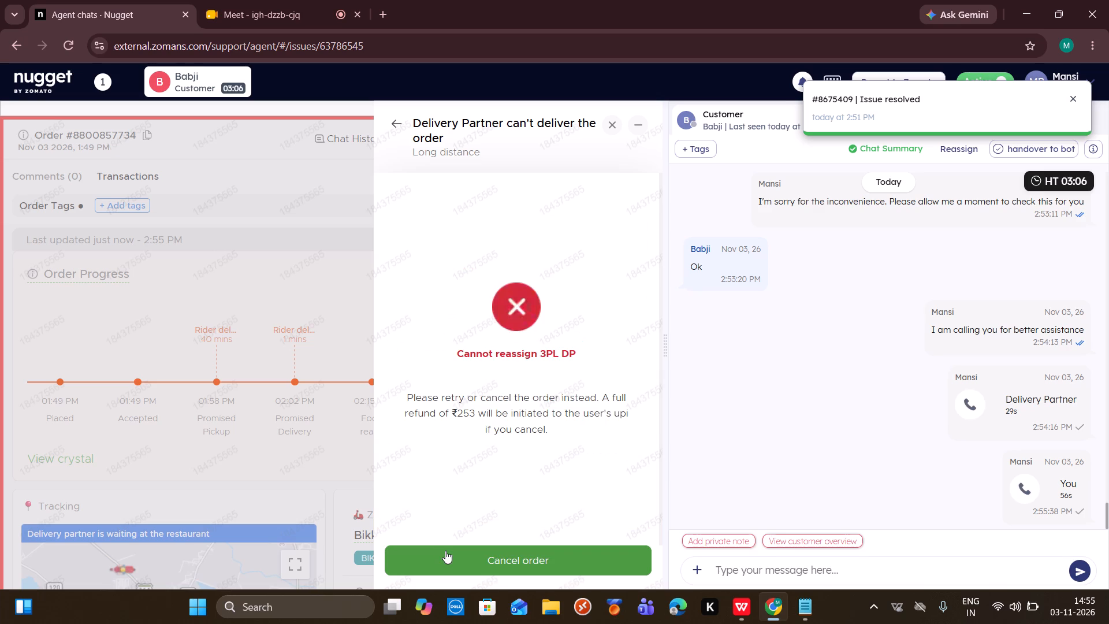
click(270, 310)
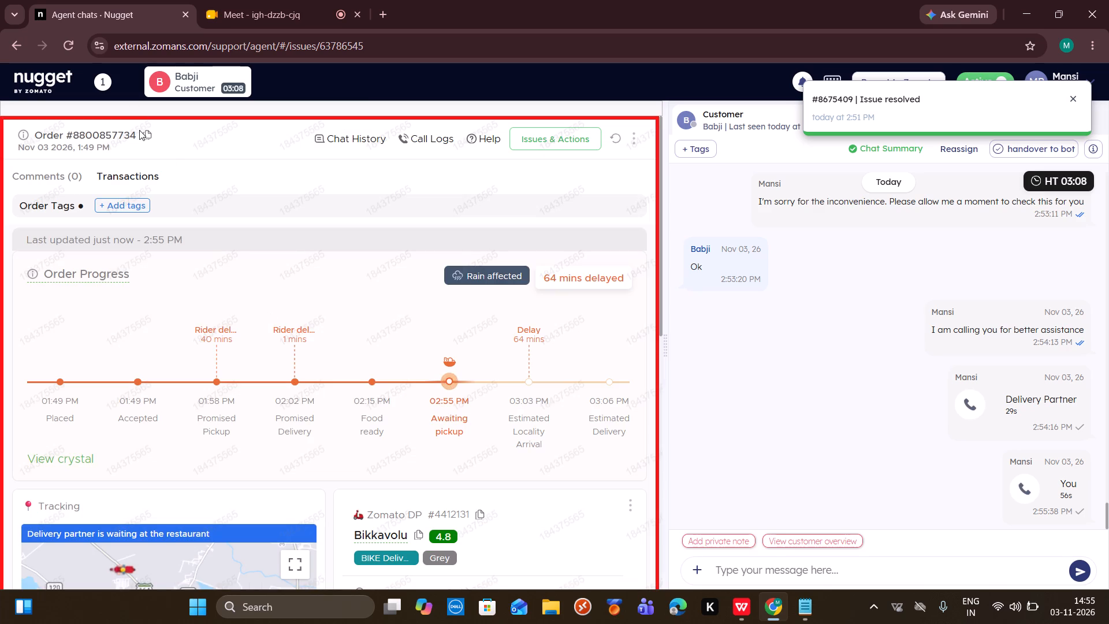
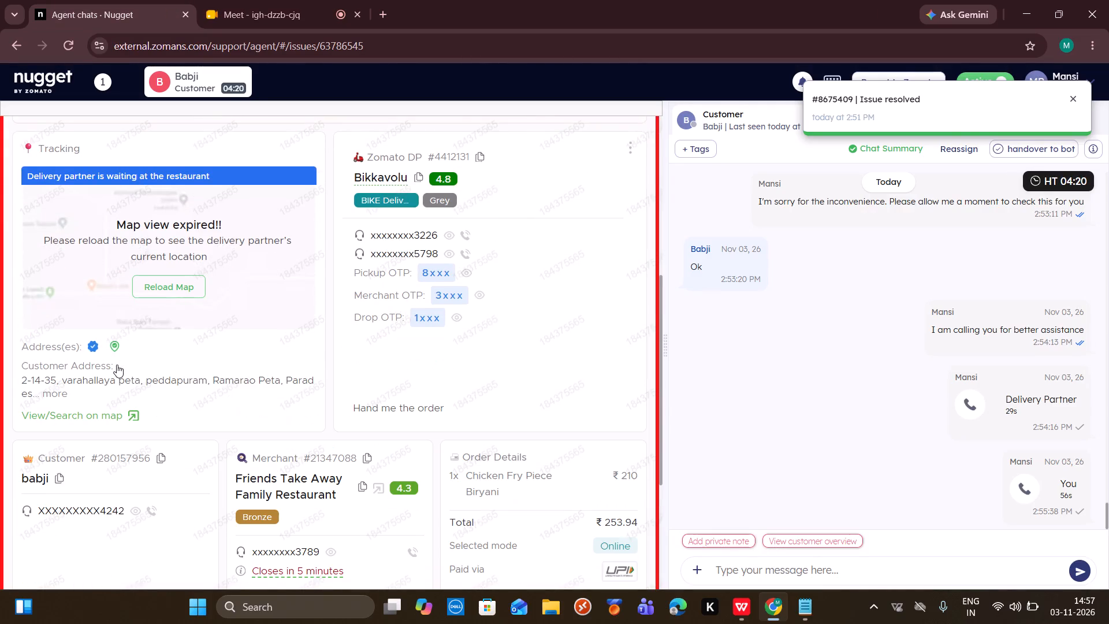
Expand the full customer address in the order's tracking details and select the town name at its end.
click(55, 390)
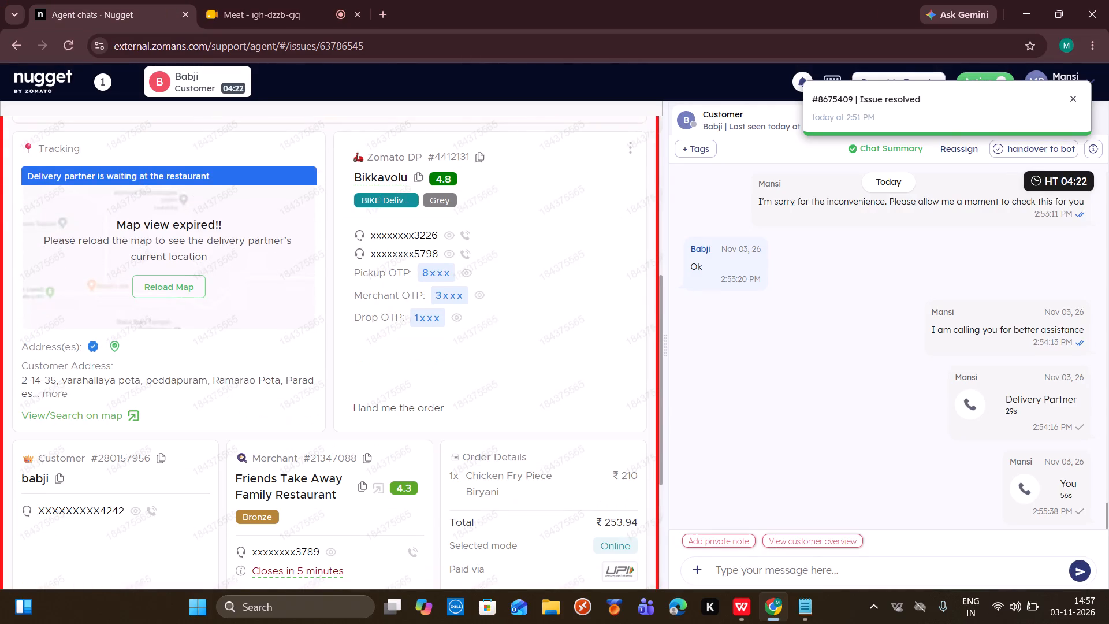
drag(165, 391, 165, 391)
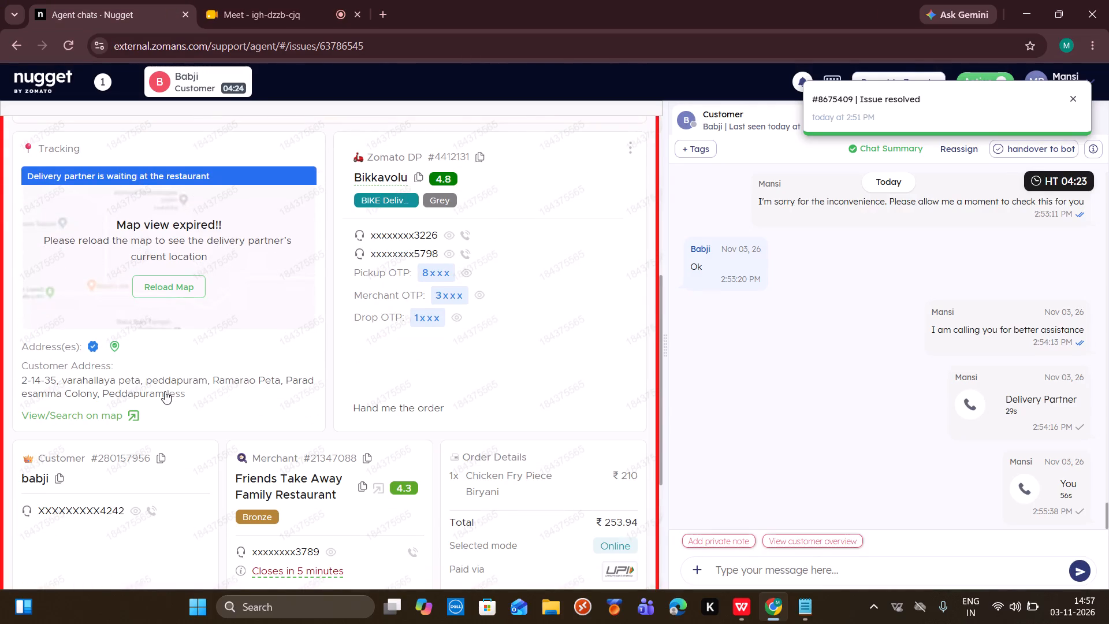
drag(165, 391, 102, 391)
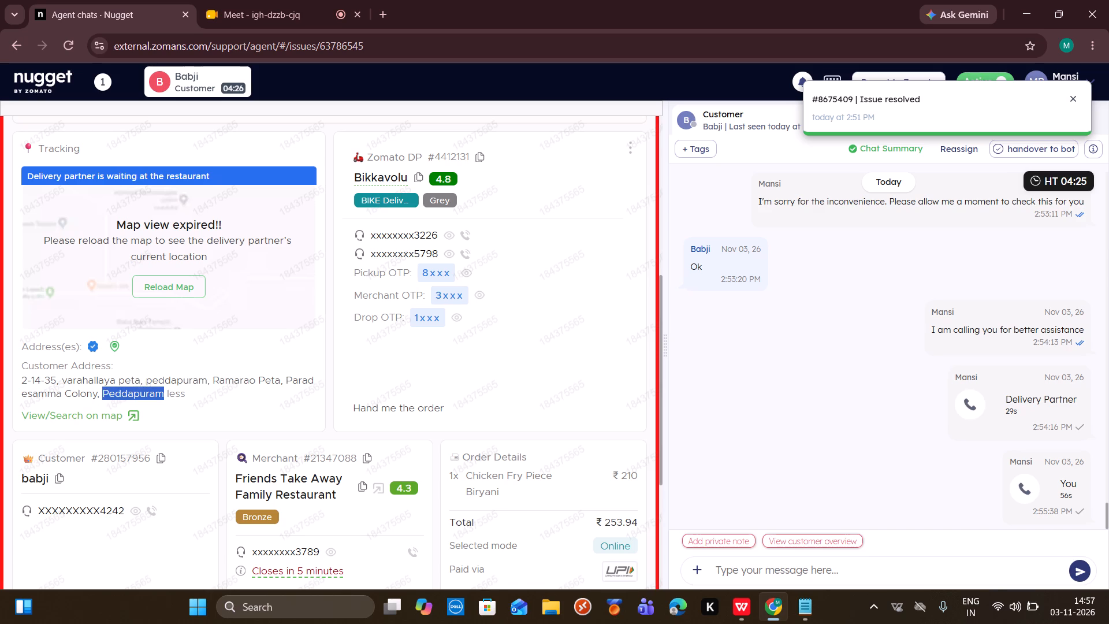
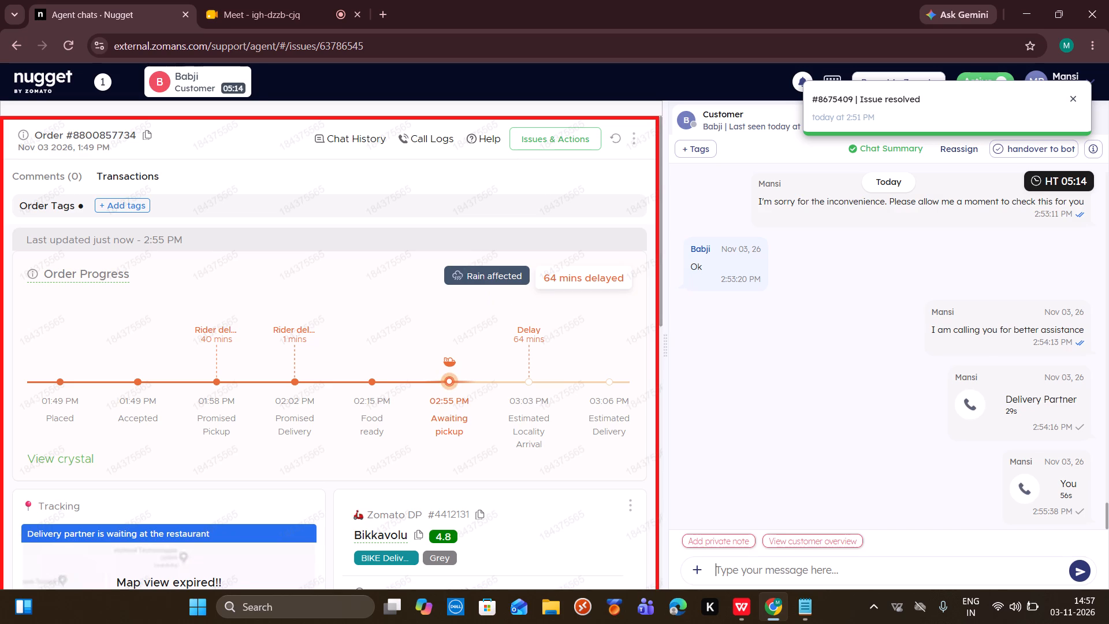
Send the customer the chat message "I have initiated a reassignment of rider for you , please wait for 10-12 minutes to get the update".
text(I)
key(space)
text(have ini)
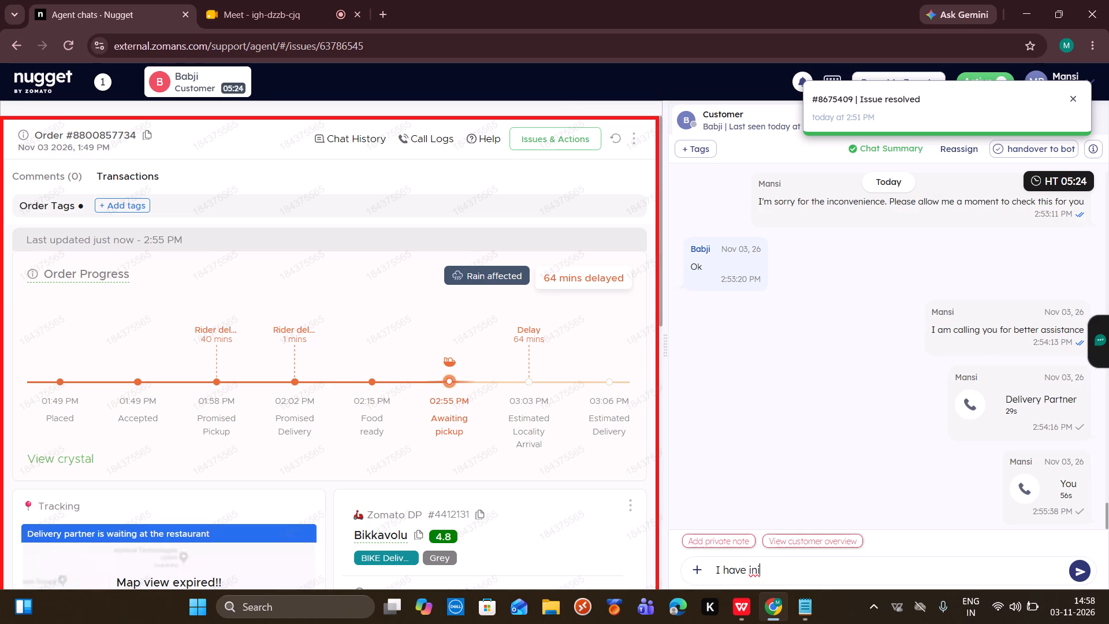
text(tiated a reassignmento)
key(BackSpace)
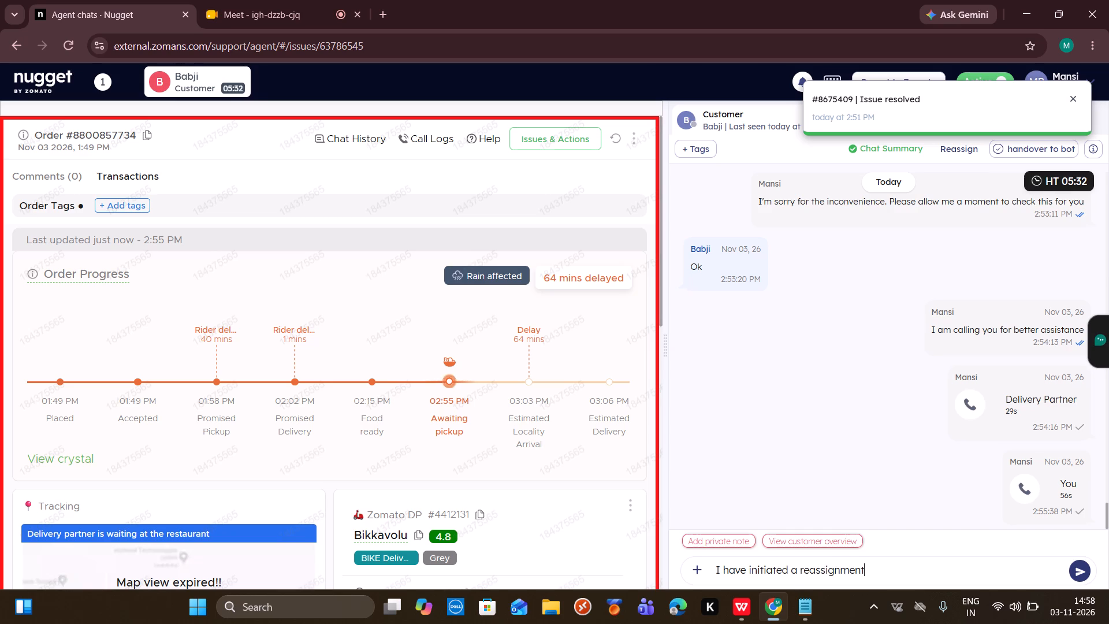
key(space)
text(of rider for)
key(space)
text(you)
key(space)
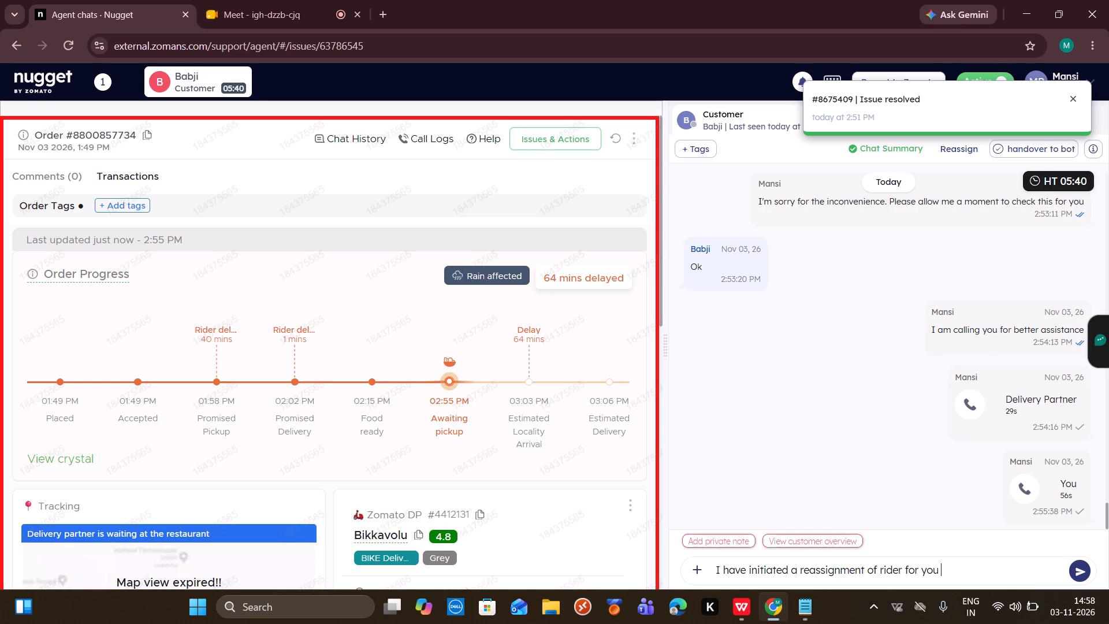
text(, please wait for)
key(space)
text(10-12 minutes to get the update)
key(Return)
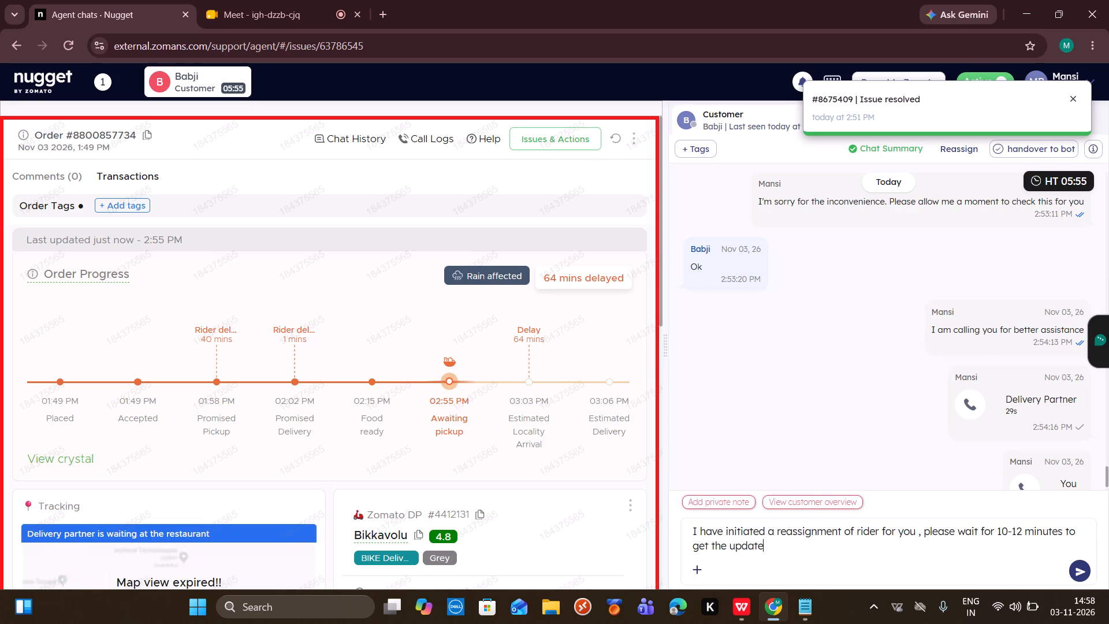
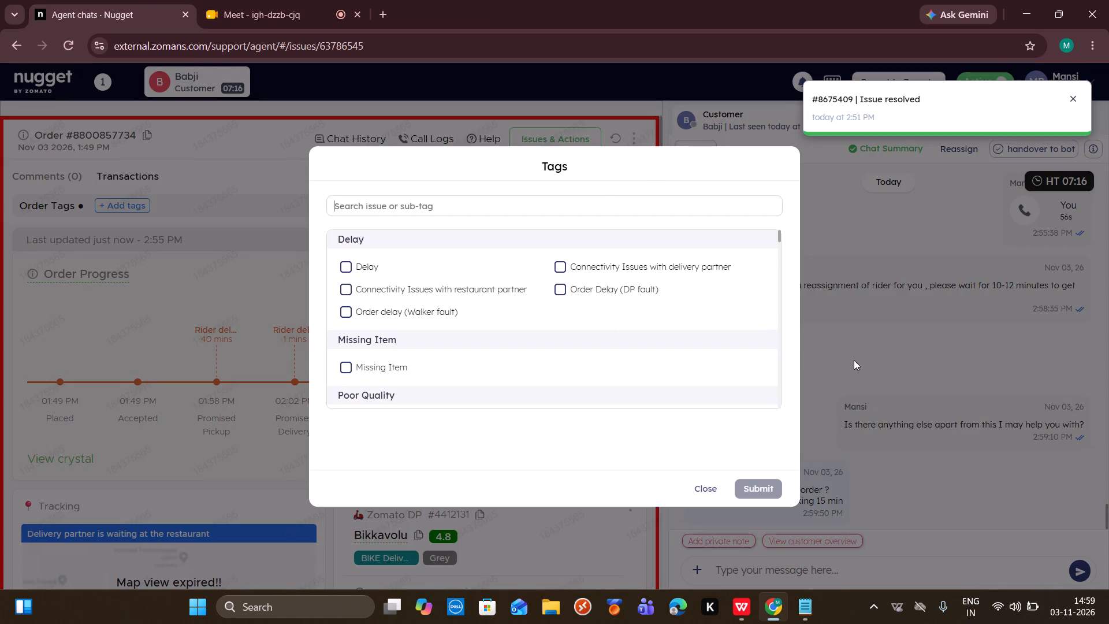
Close the Tags dialog without submitting any tags.
click(854, 360)
click(703, 489)
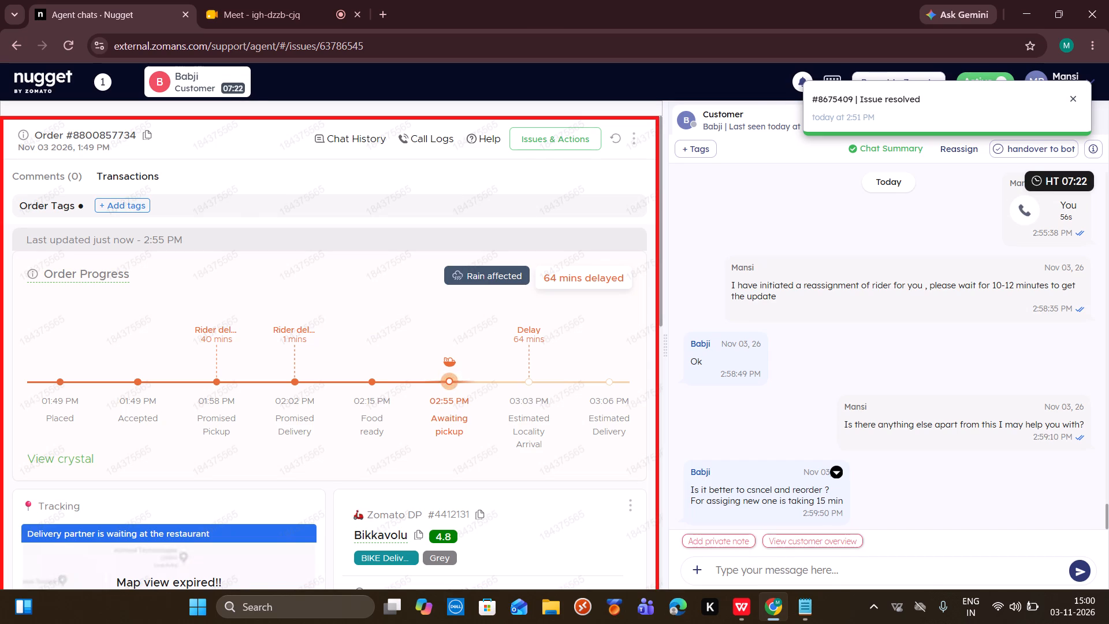
Write the customer the chat reply "Sir if you allow we can help by cancelling the order and issue refund , so you can place".
click(766, 569)
key(d)
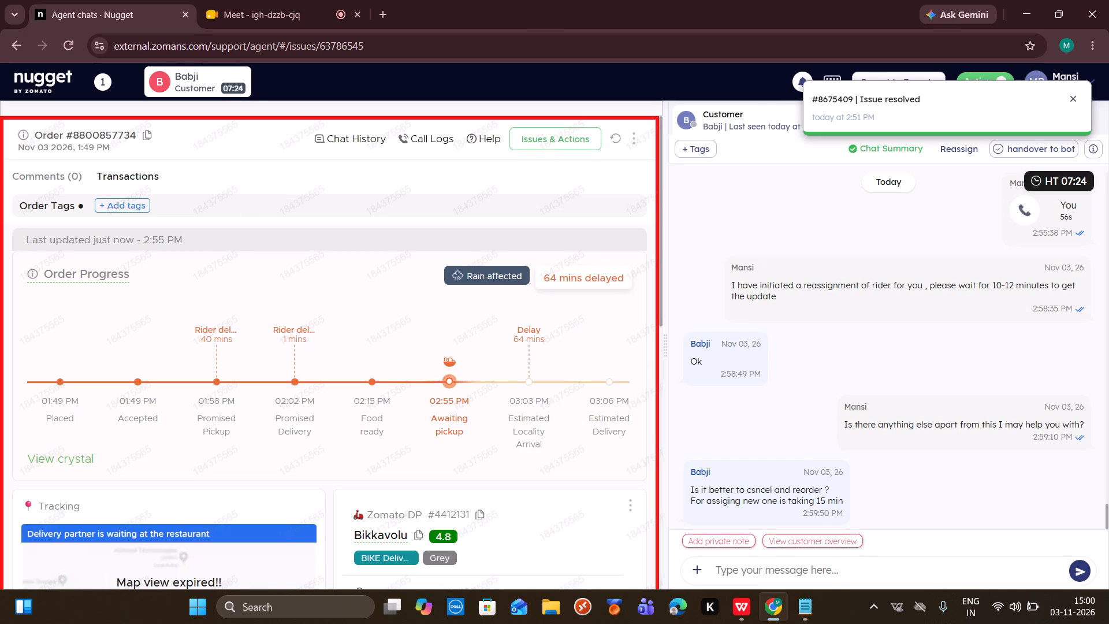
key(BackSpace)
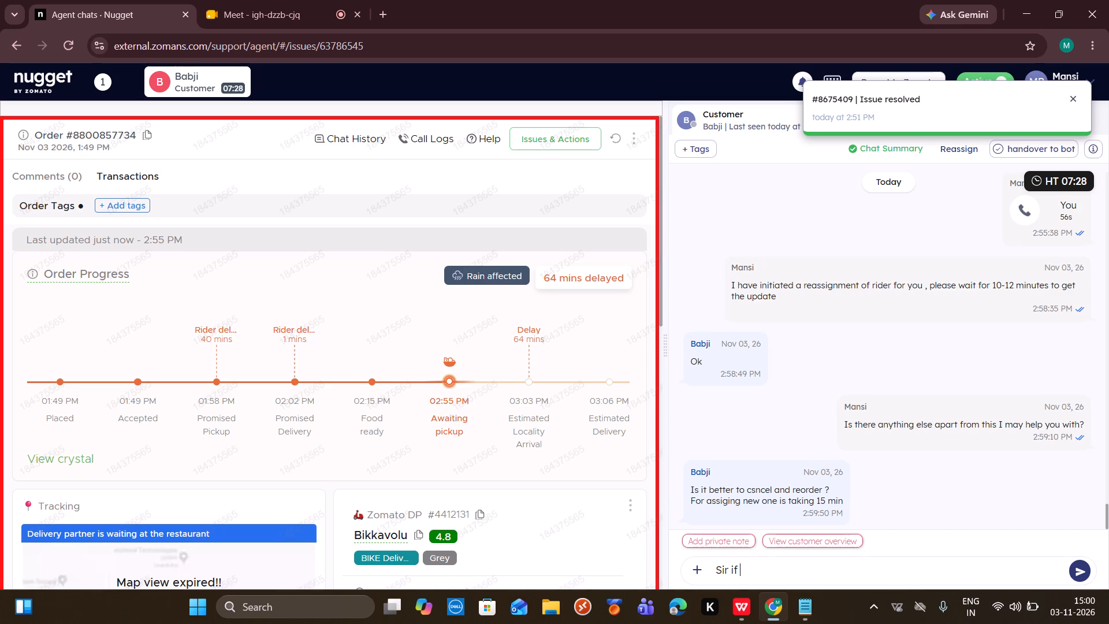
key(w)
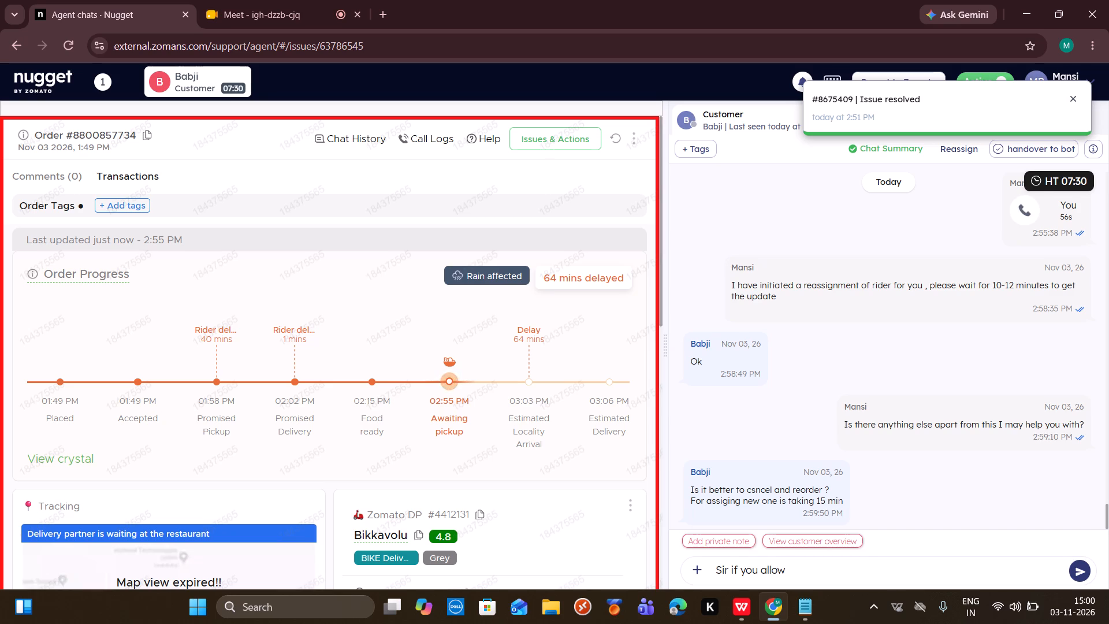
text(we can help by cancelling the order and i)
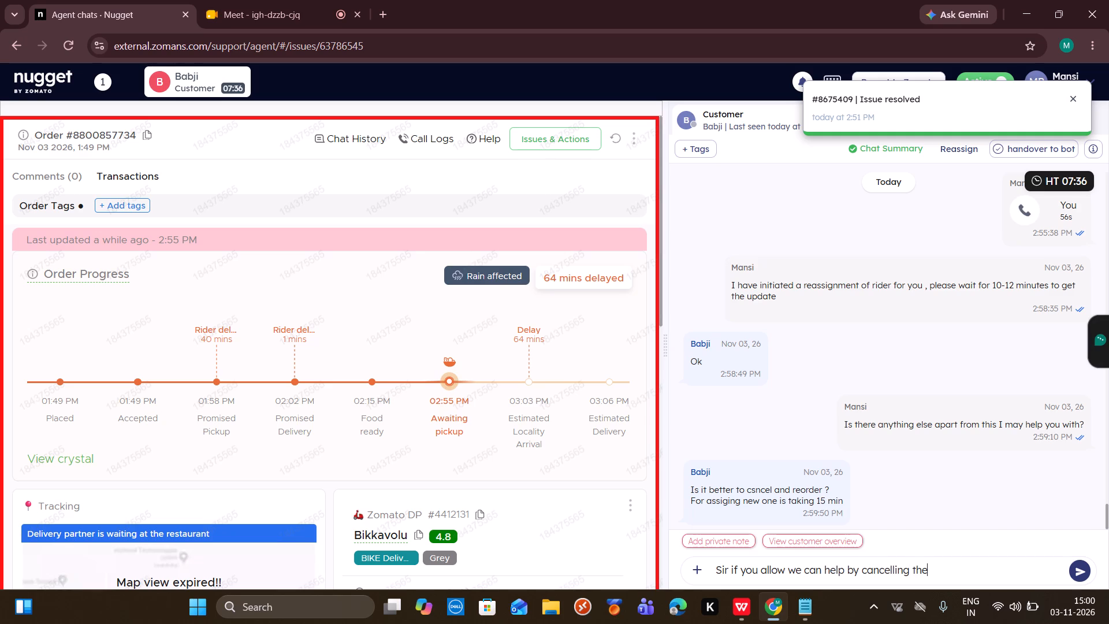
text(ssue refund)
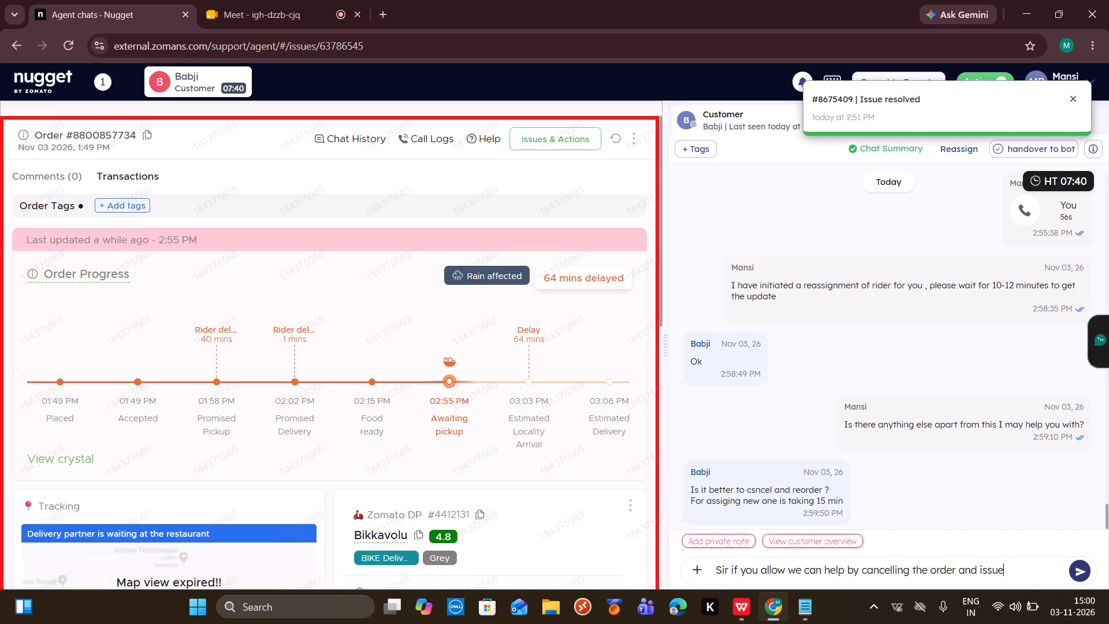
key(space)
text(, so you can place)
key(space)
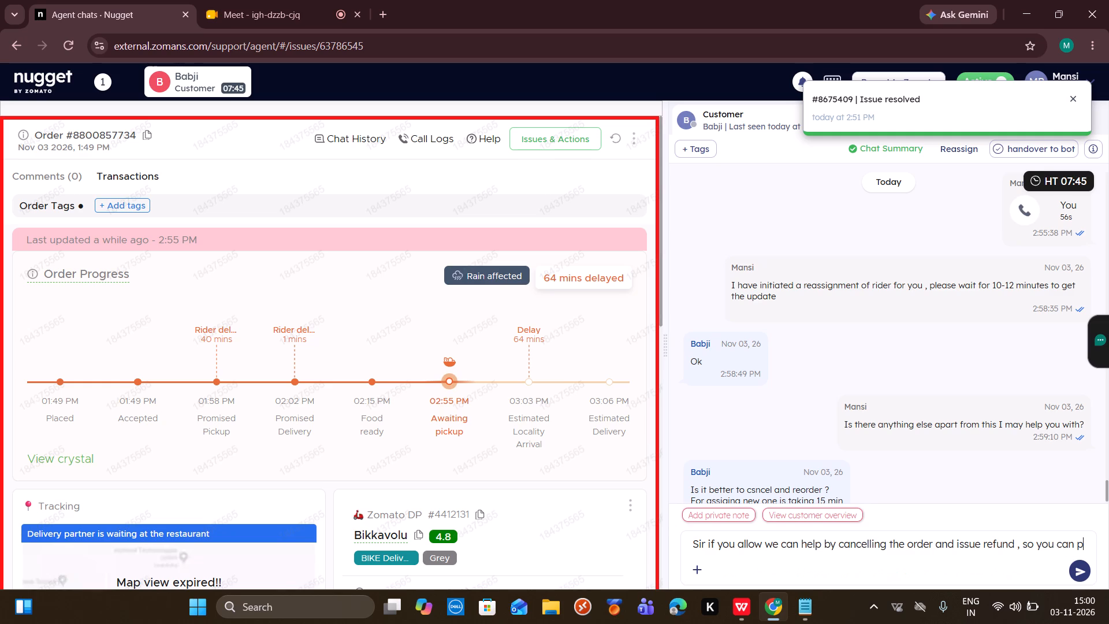
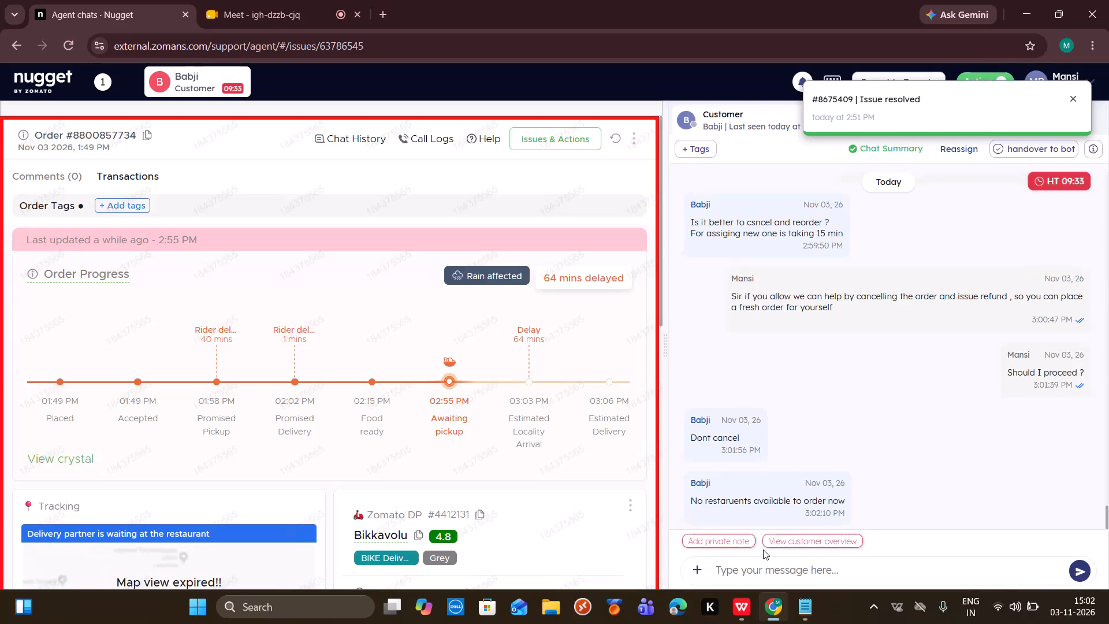
Check the delayed order's details and start a chat reply to the customer's message asking not to cancel.
scroll(579, 514, down, 7)
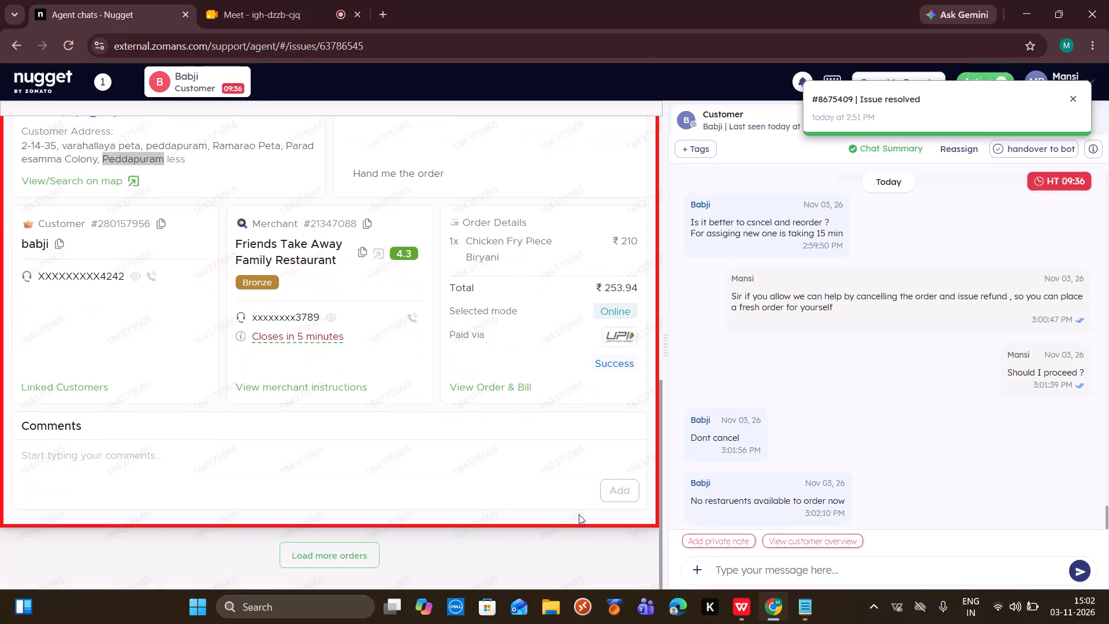
scroll(579, 514, up, 17)
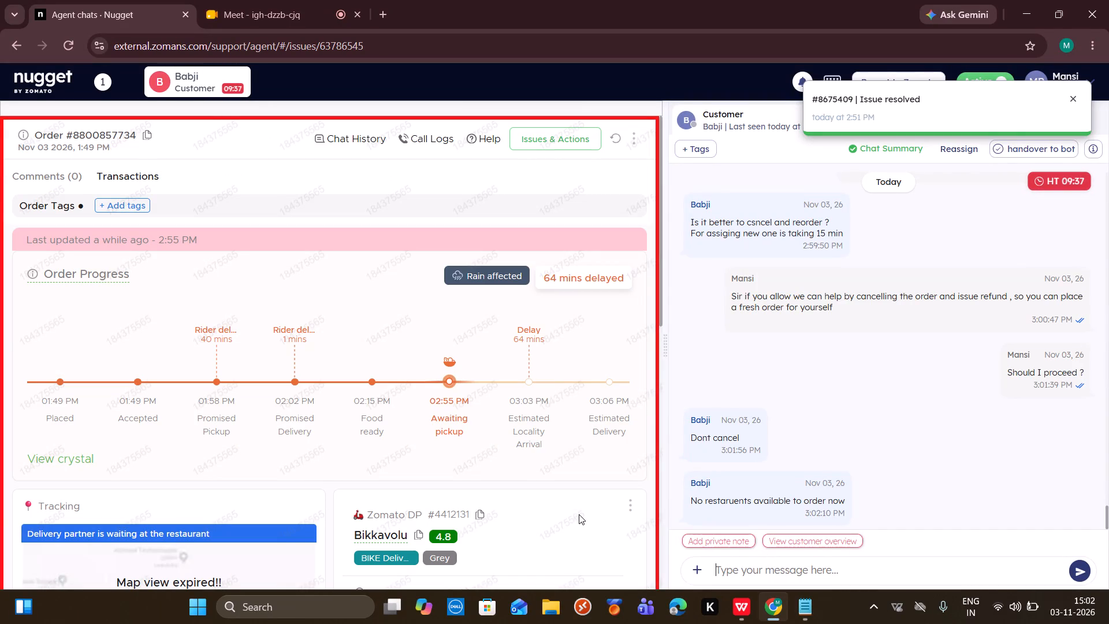
click(738, 571)
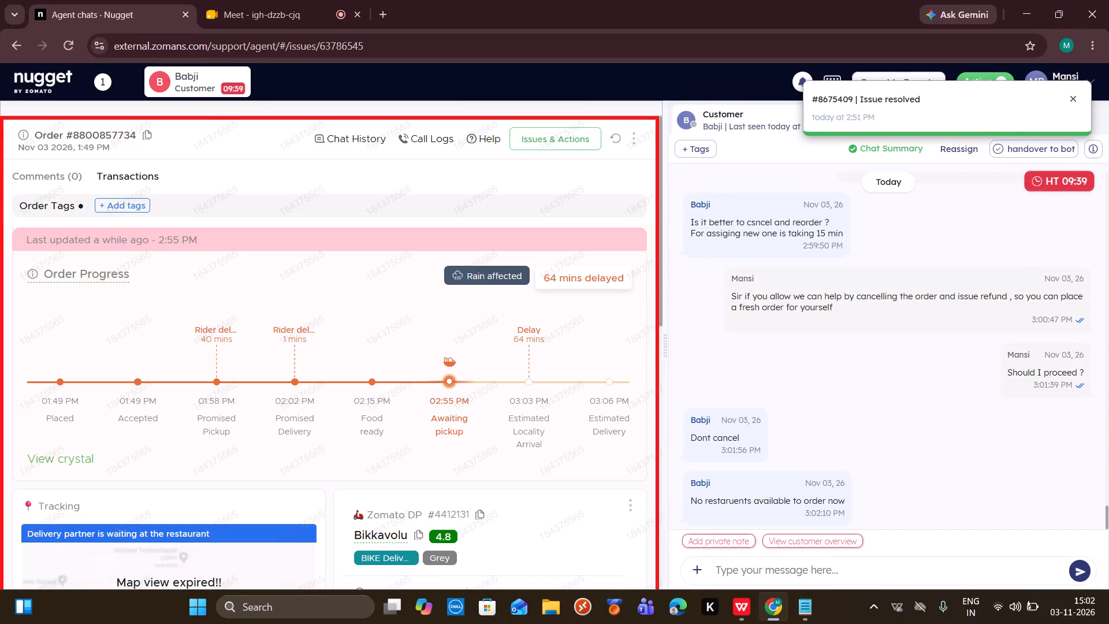